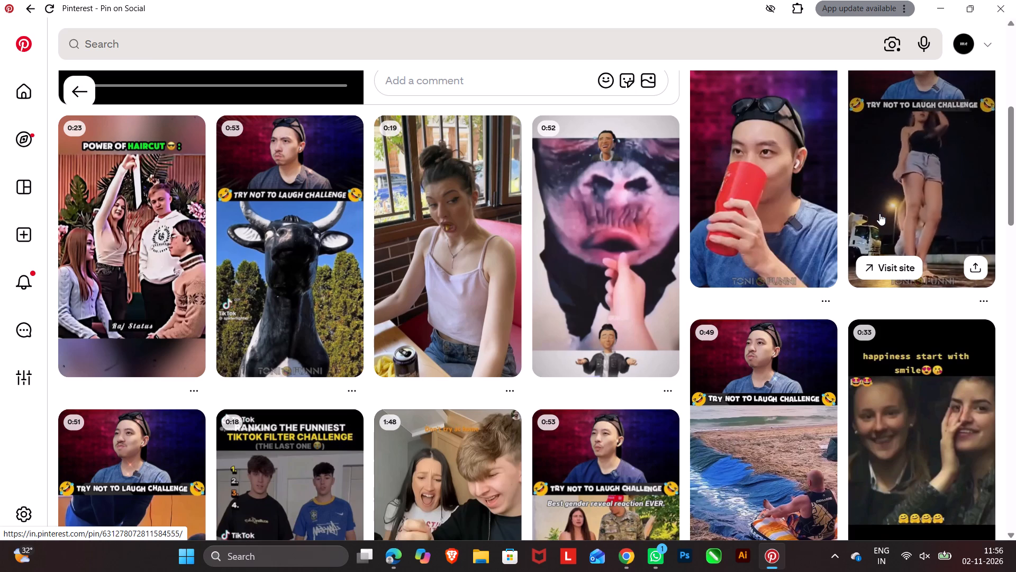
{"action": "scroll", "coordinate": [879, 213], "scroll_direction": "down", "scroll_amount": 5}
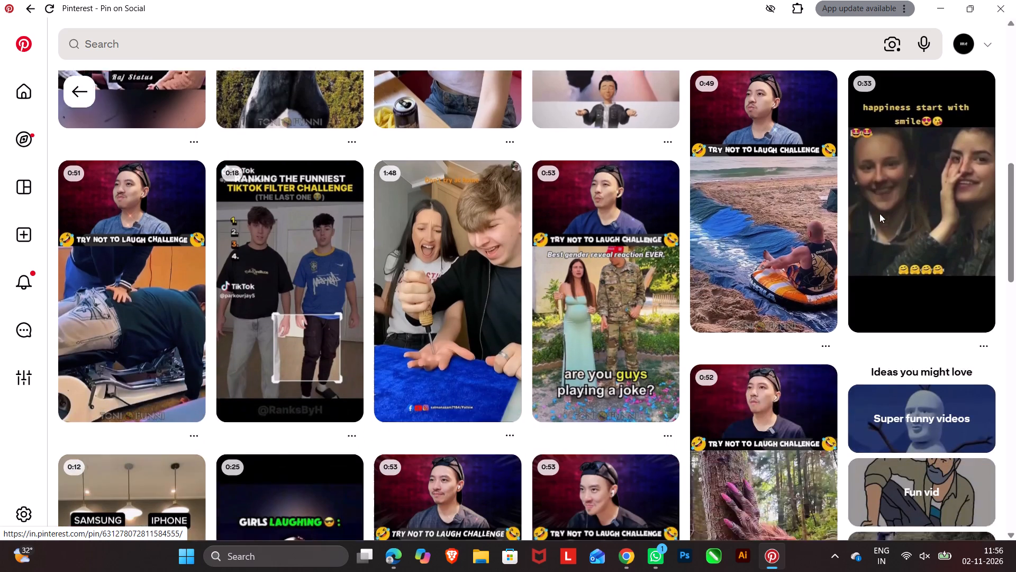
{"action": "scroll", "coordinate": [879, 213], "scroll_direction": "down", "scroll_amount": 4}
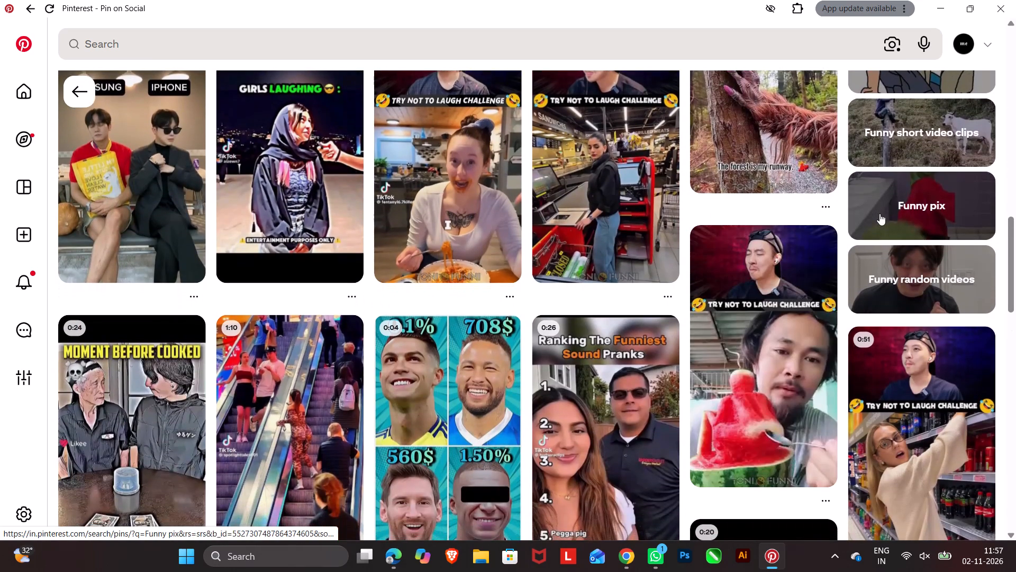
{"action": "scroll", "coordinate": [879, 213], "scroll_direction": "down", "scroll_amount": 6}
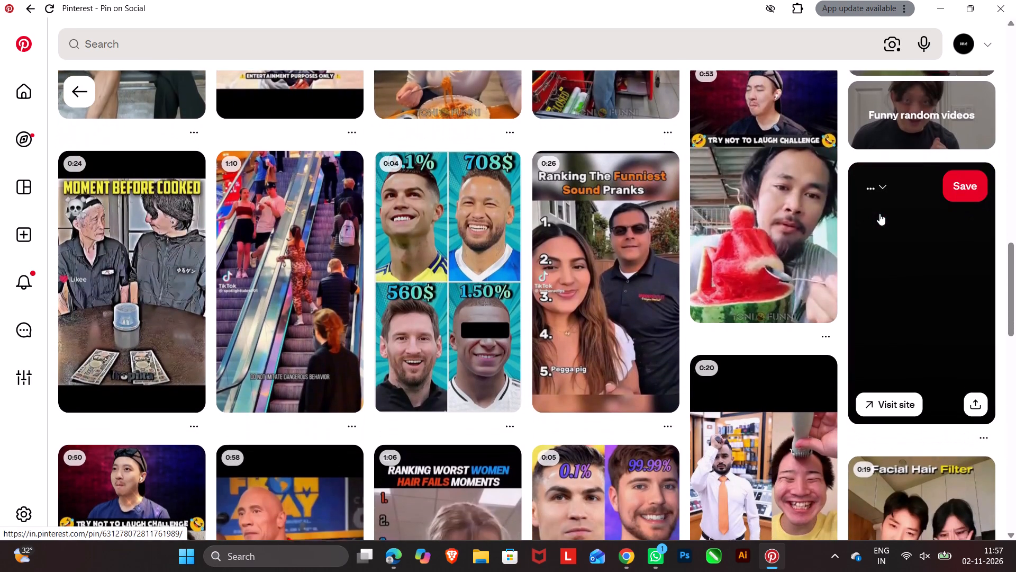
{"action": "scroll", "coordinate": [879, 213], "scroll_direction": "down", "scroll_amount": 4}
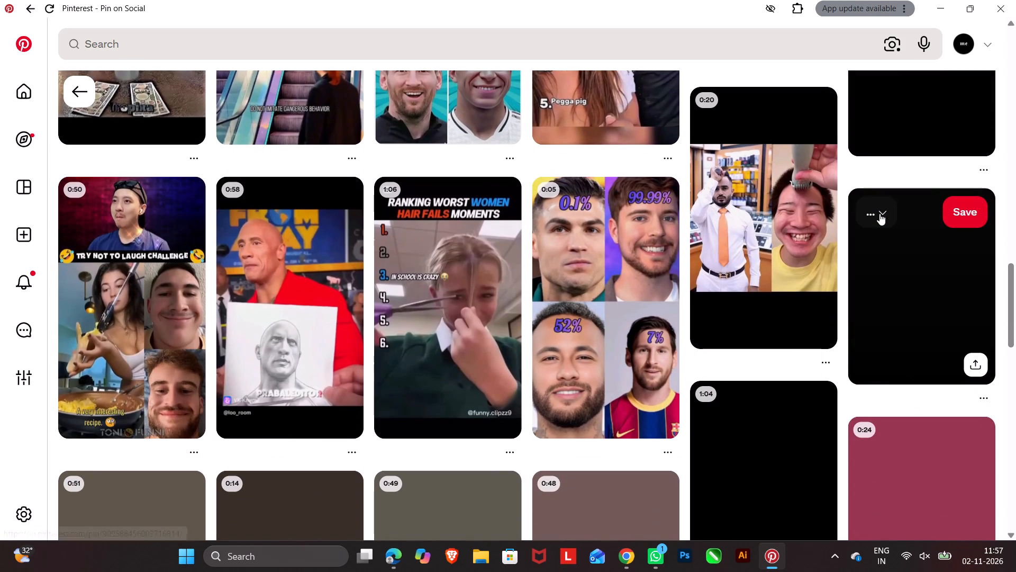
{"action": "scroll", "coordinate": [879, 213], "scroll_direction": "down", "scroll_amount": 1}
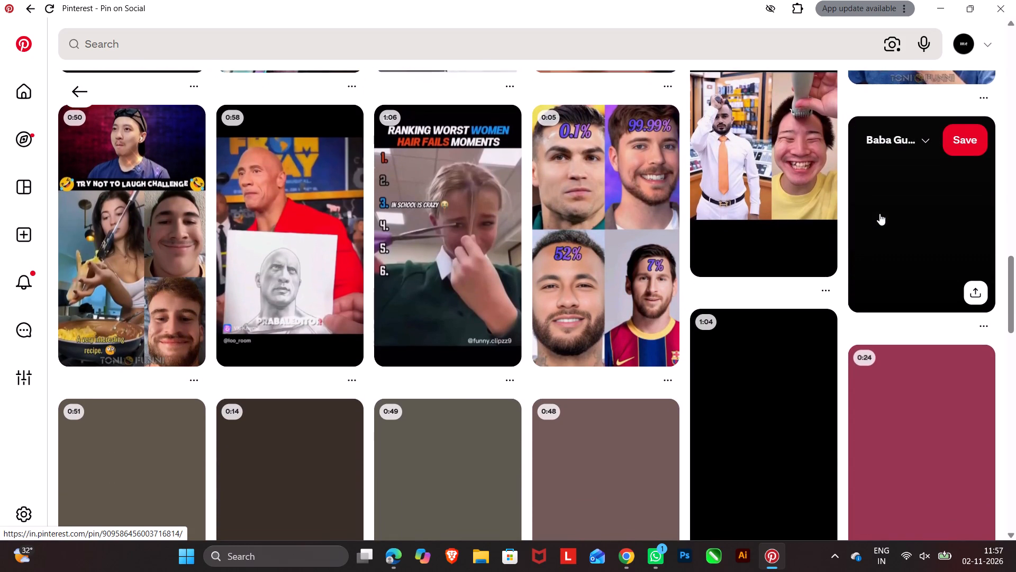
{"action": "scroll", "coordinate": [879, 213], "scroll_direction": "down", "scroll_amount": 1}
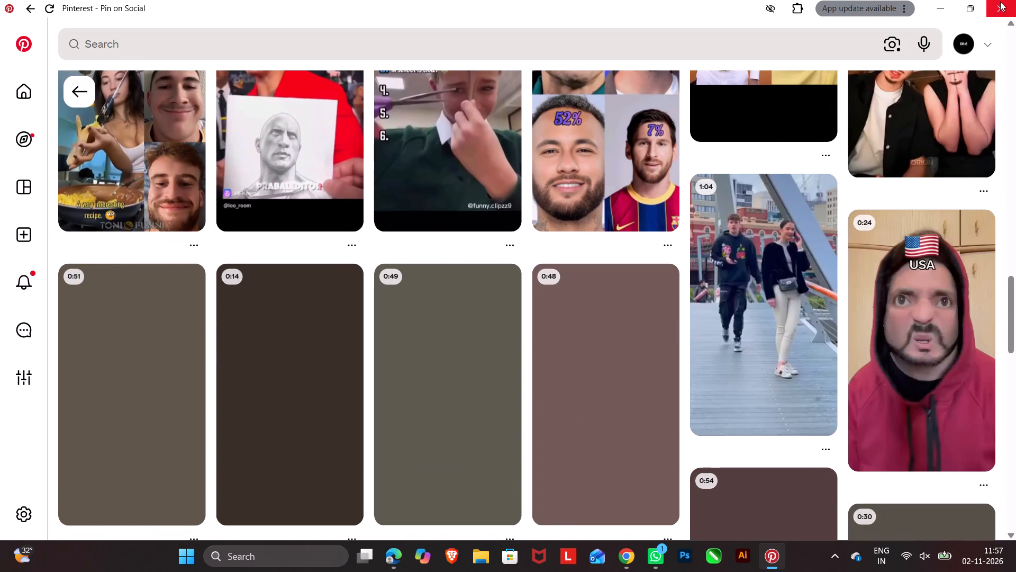
Search Pinterest for "happy diwali motion".
{"action": "left_click", "coordinate": [460, 37]}
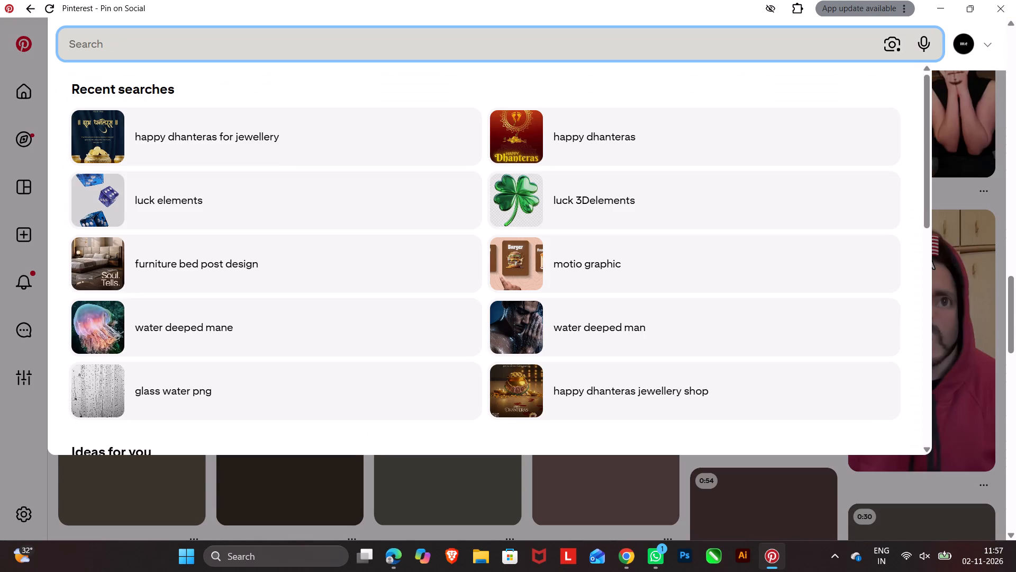
{"action": "left_click", "coordinate": [645, 154]}
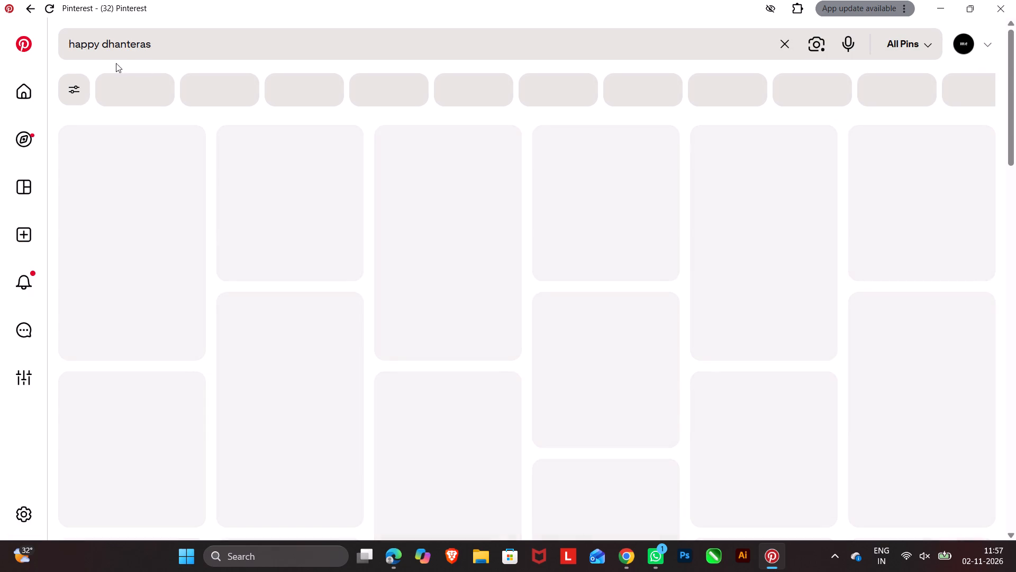
{"action": "left_click_drag", "start_coordinate": [102, 43], "coordinate": [186, 52]}
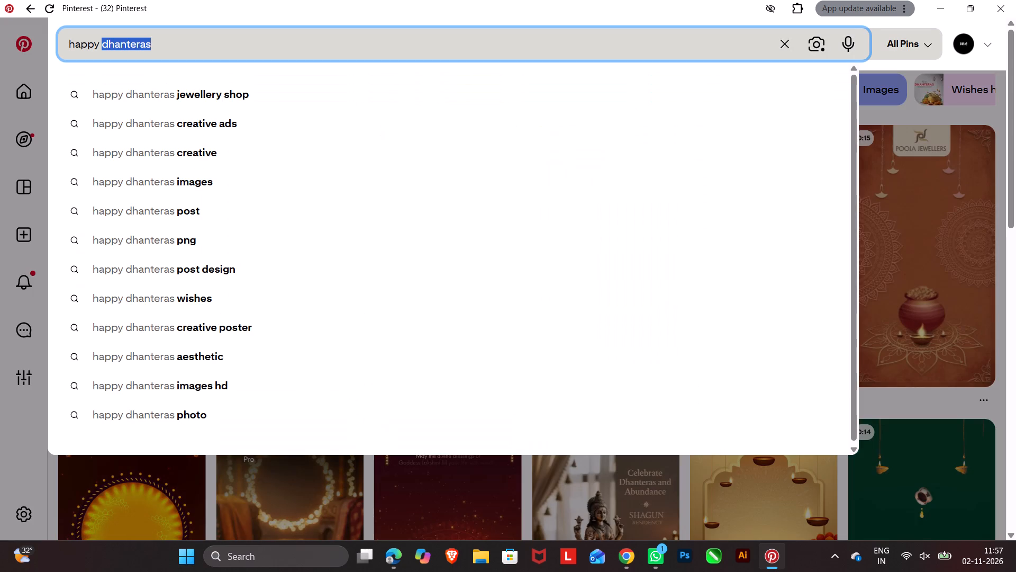
{"action": "type", "text": "diwa"}
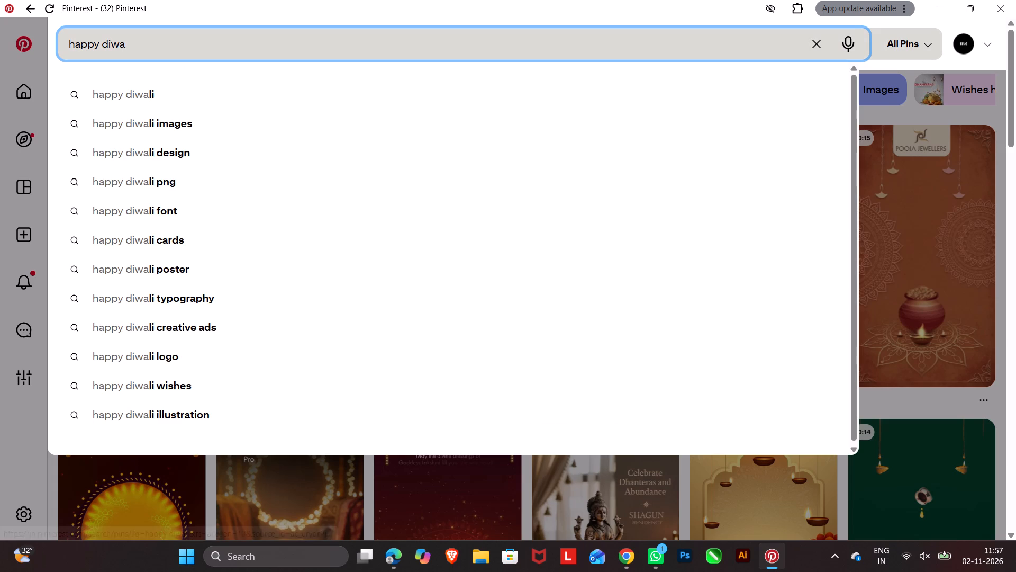
{"action": "type", "text": "li m"}
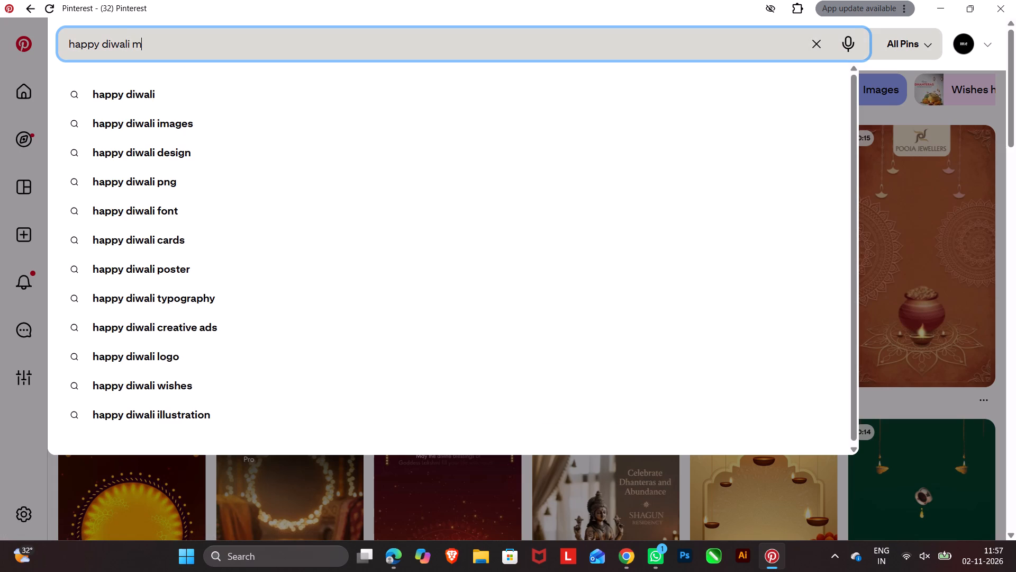
{"action": "key", "text": "o"}
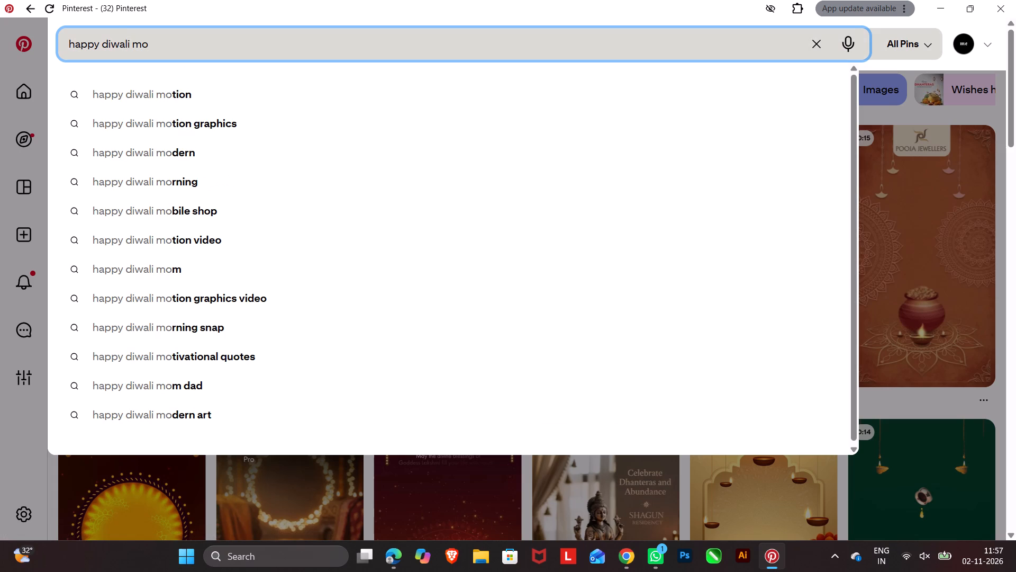
{"action": "left_click", "coordinate": [157, 100]}
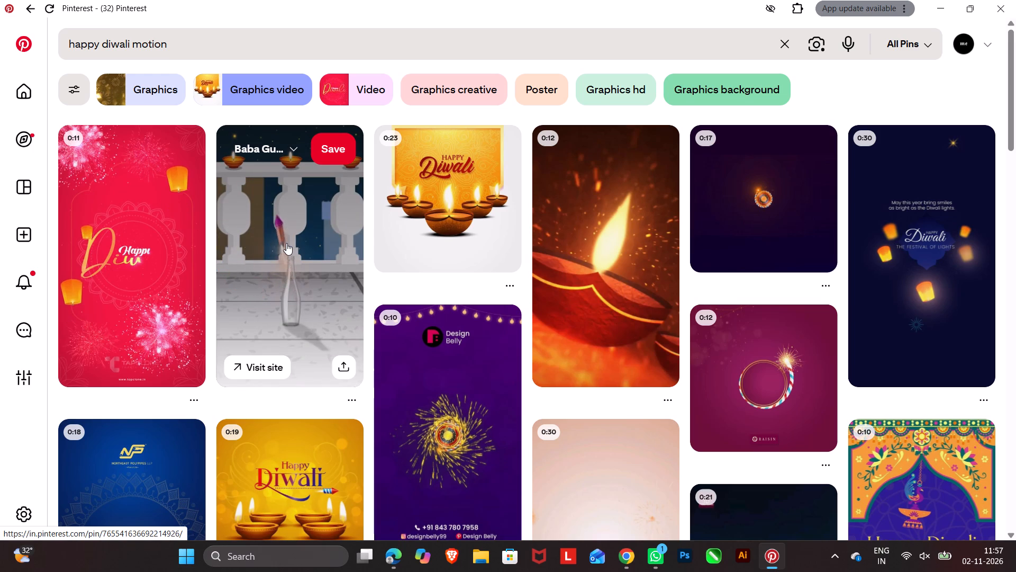
Find the Aakar Realties Happy Diwali video pin with the woman holding a diya and copy a frame of its video.
{"action": "scroll", "coordinate": [286, 243], "scroll_direction": "down", "scroll_amount": 3}
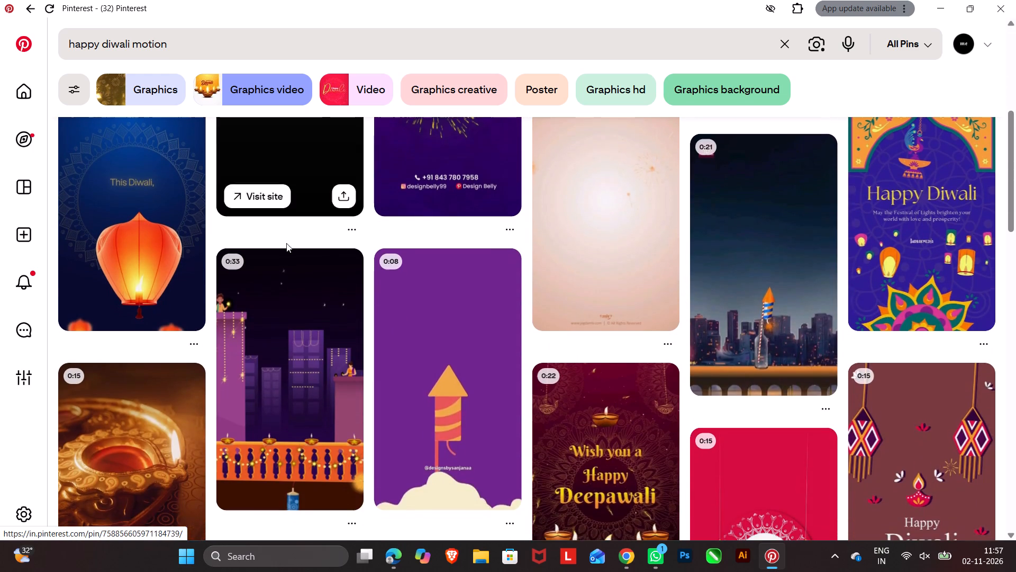
{"action": "scroll", "coordinate": [286, 243], "scroll_direction": "up", "scroll_amount": 3}
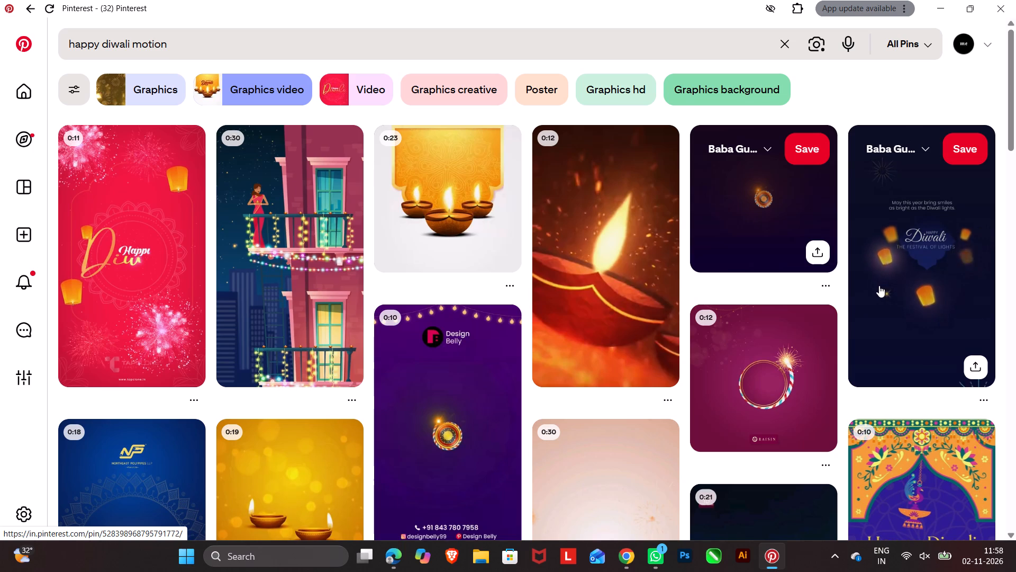
{"action": "left_click", "coordinate": [937, 267]}
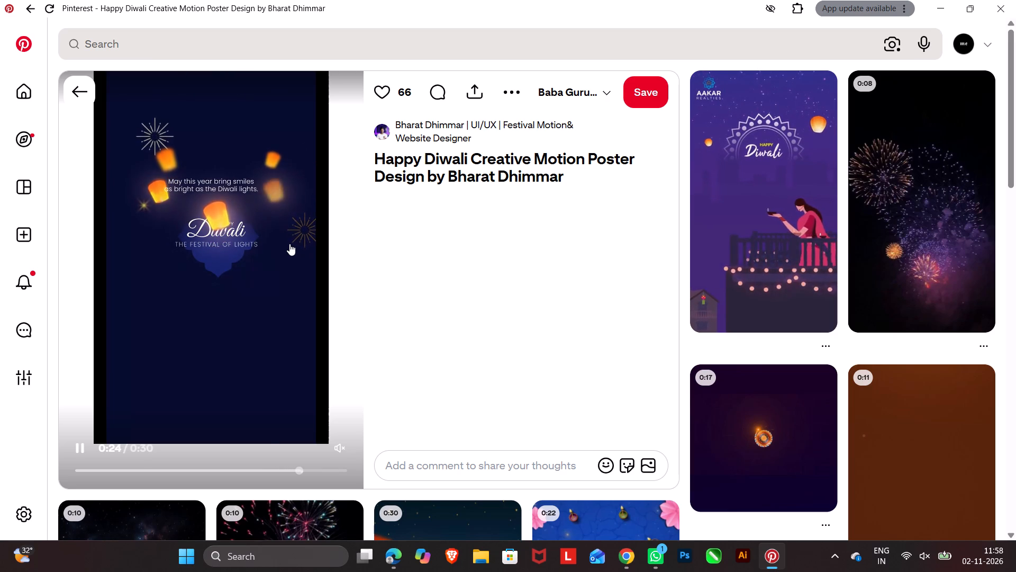
{"action": "right_click", "coordinate": [741, 216]}
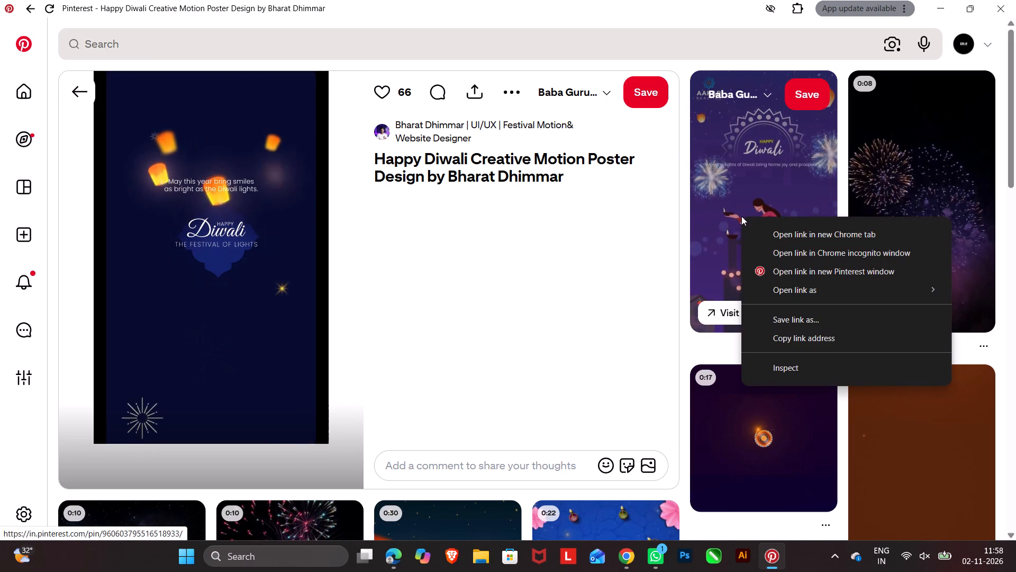
{"action": "left_click", "coordinate": [733, 194]}
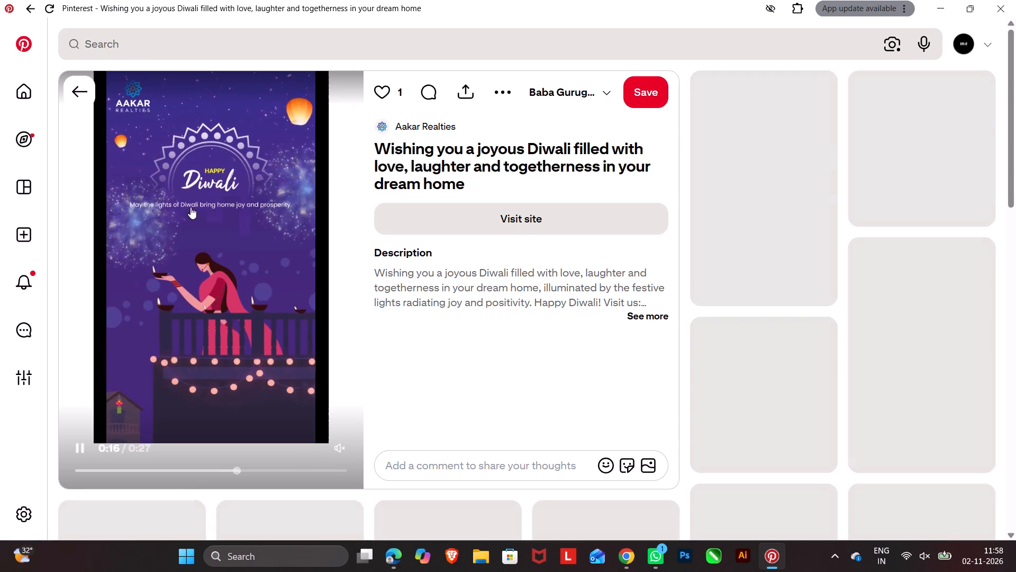
{"action": "right_click", "coordinate": [190, 207]}
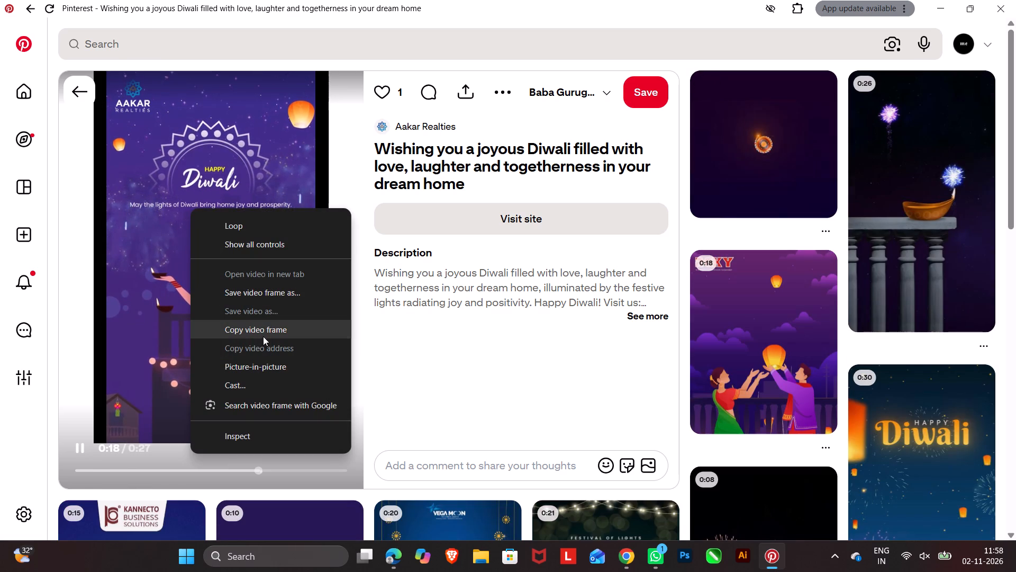
{"action": "left_click", "coordinate": [264, 334]}
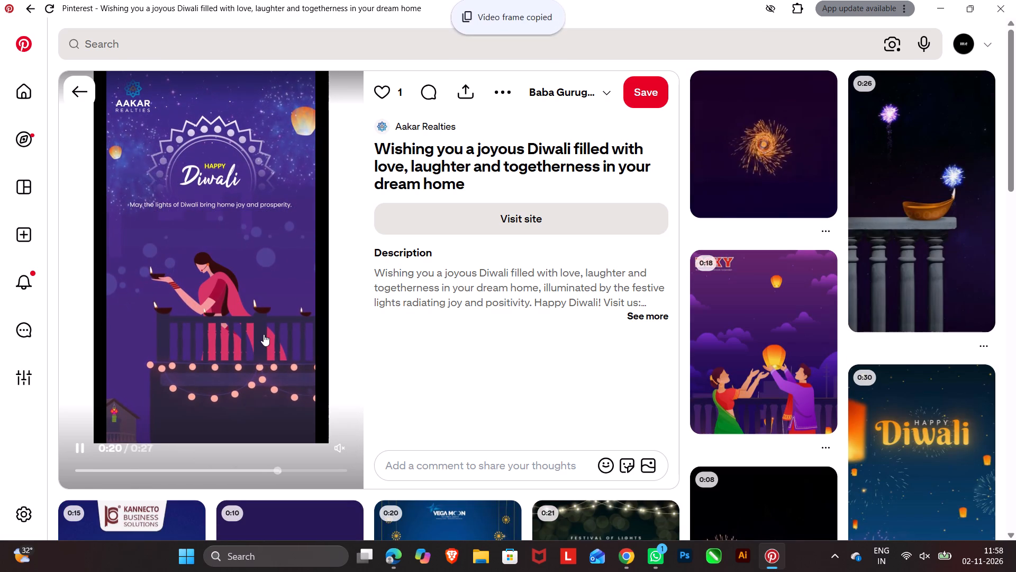
Switch to Canva in Chrome and open the "salasar" multi-page design from the recent designs.
{"action": "left_click", "coordinate": [630, 561]}
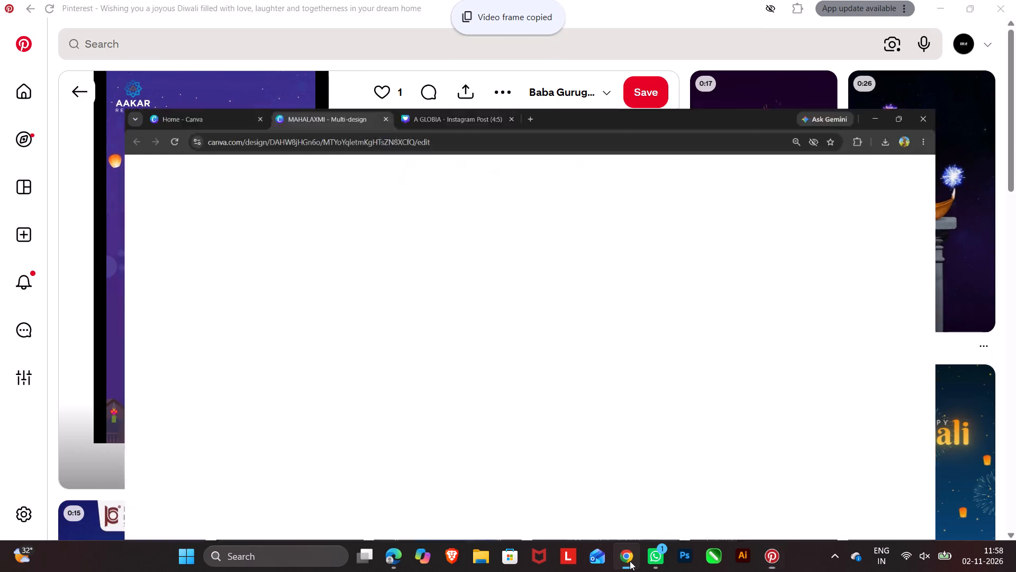
{"action": "left_click", "coordinate": [117, 10]}
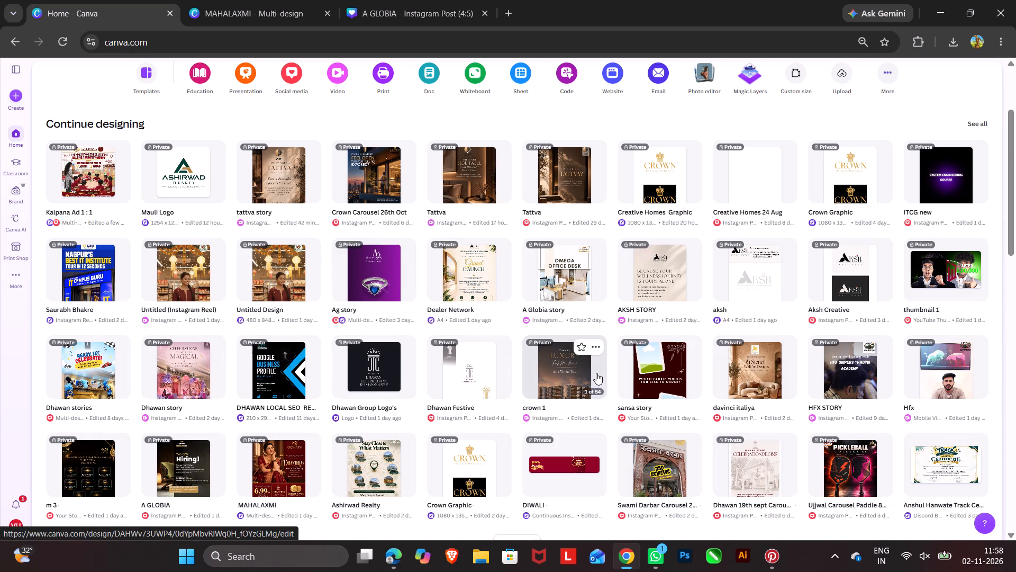
{"action": "scroll", "coordinate": [596, 373], "scroll_direction": "down", "scroll_amount": 2}
{"action": "left_click", "coordinate": [529, 396]}
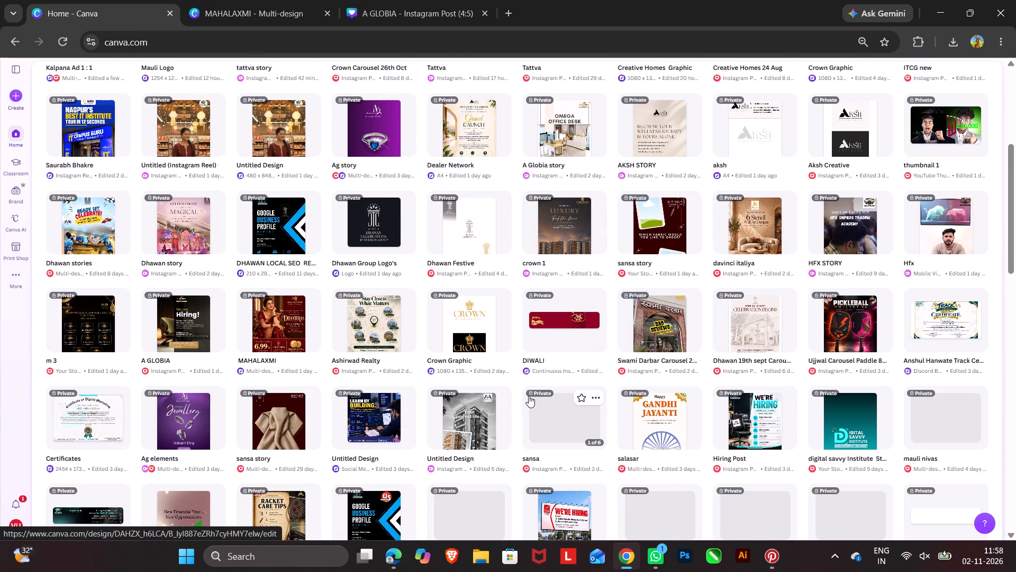
{"action": "scroll", "coordinate": [529, 396], "scroll_direction": "down", "scroll_amount": 2}
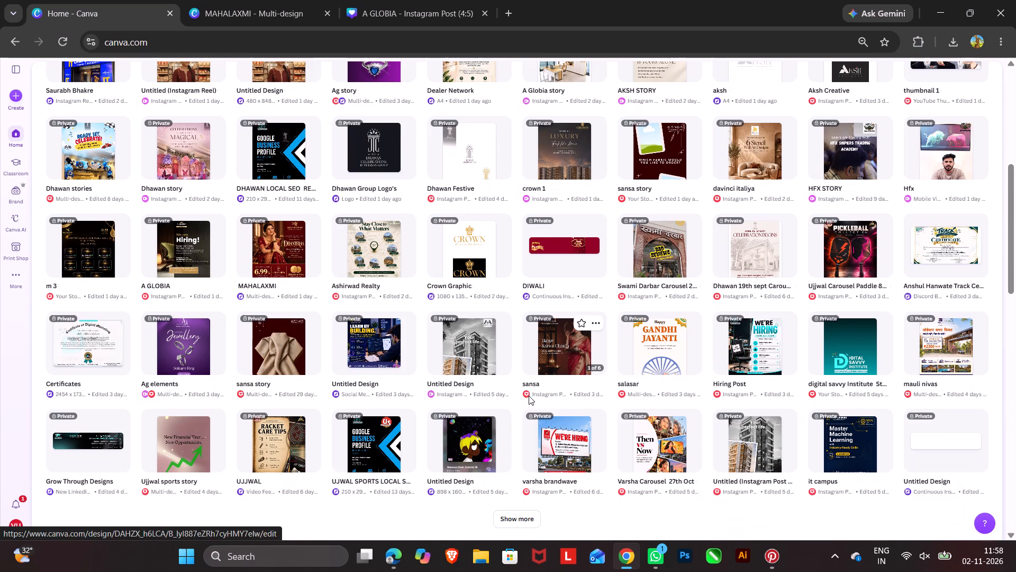
{"action": "left_click", "coordinate": [651, 353]}
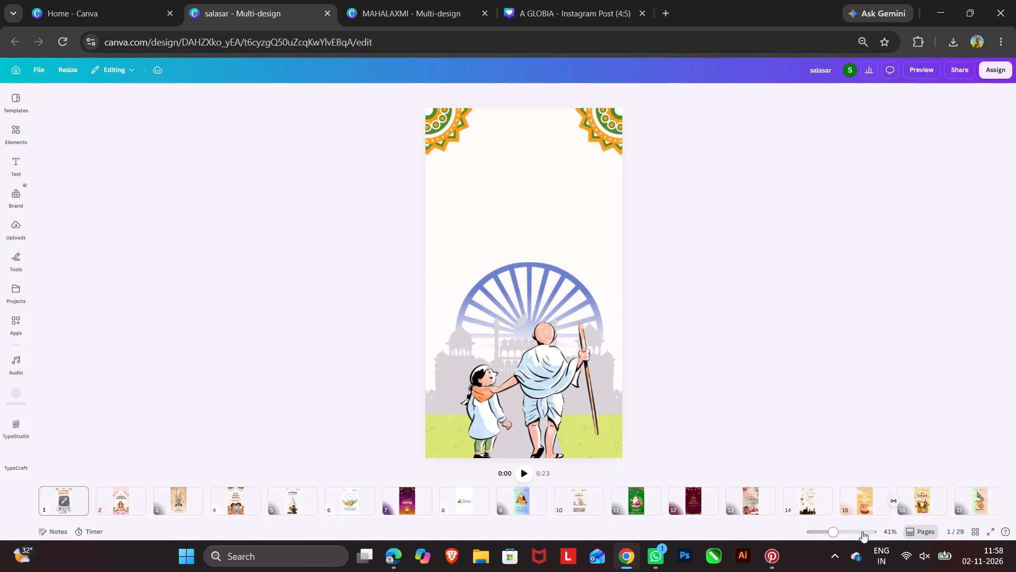
Add a new page between page 28 and the Happy Dhanteras page 29.
{"action": "scroll", "coordinate": [866, 493], "scroll_direction": "left", "scroll_amount": 5}
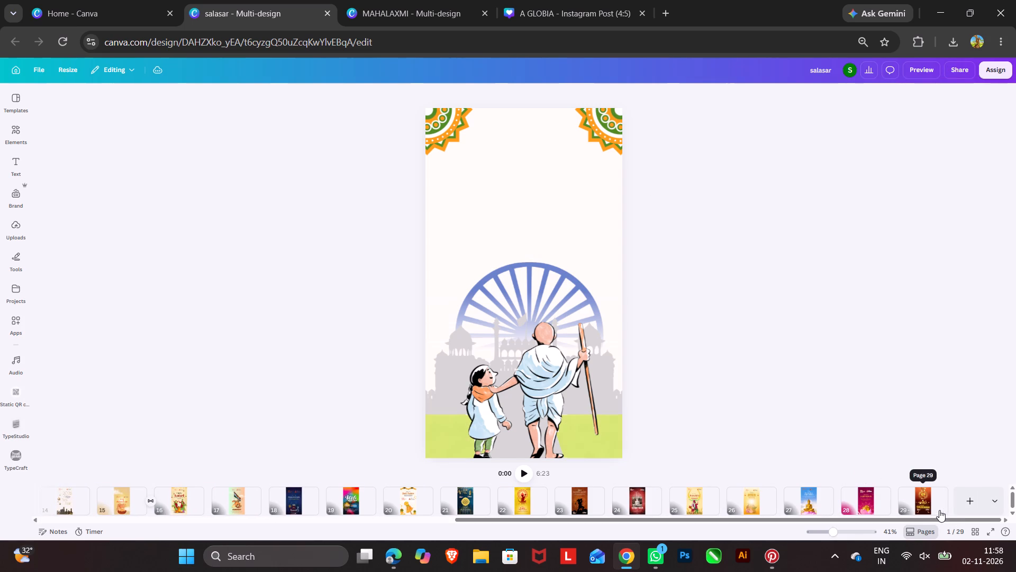
{"action": "left_click", "coordinate": [872, 491]}
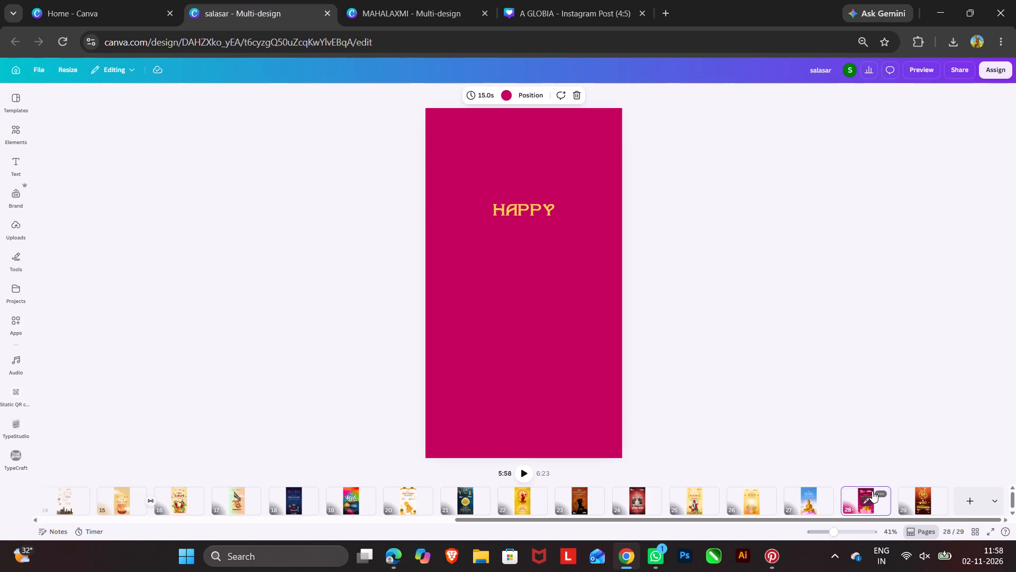
{"action": "double_click", "coordinate": [918, 498]}
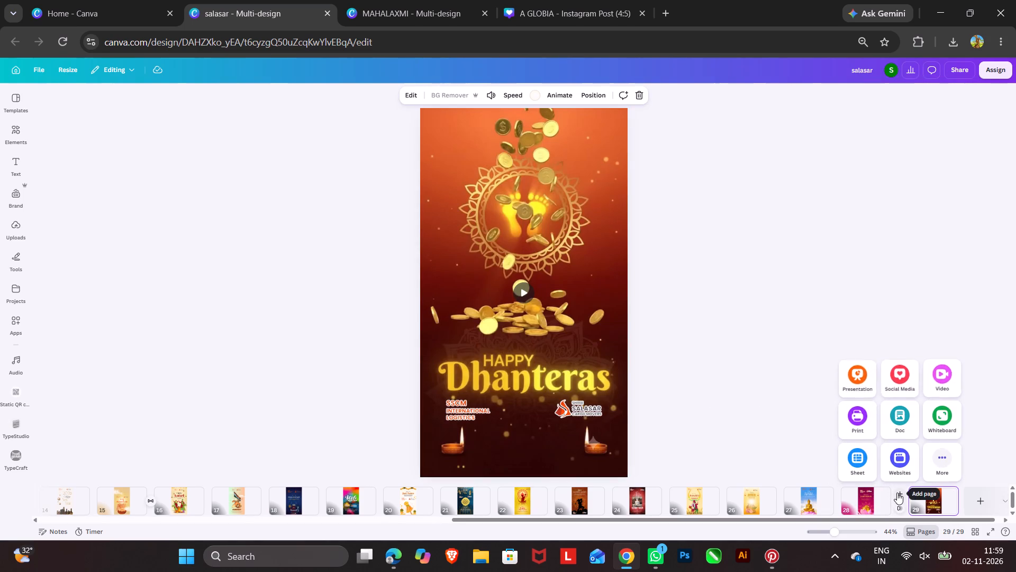
{"action": "left_click", "coordinate": [899, 491]}
Paste the copied Diwali video frame onto the new page 29.
{"action": "left_click", "coordinate": [514, 289]}
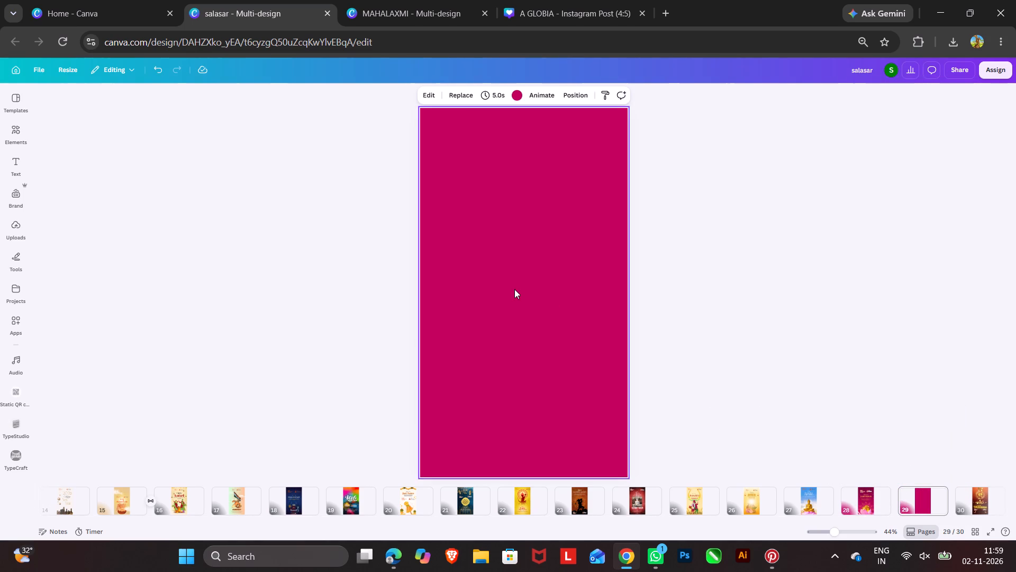
{"action": "key", "text": "ctrl+v"}
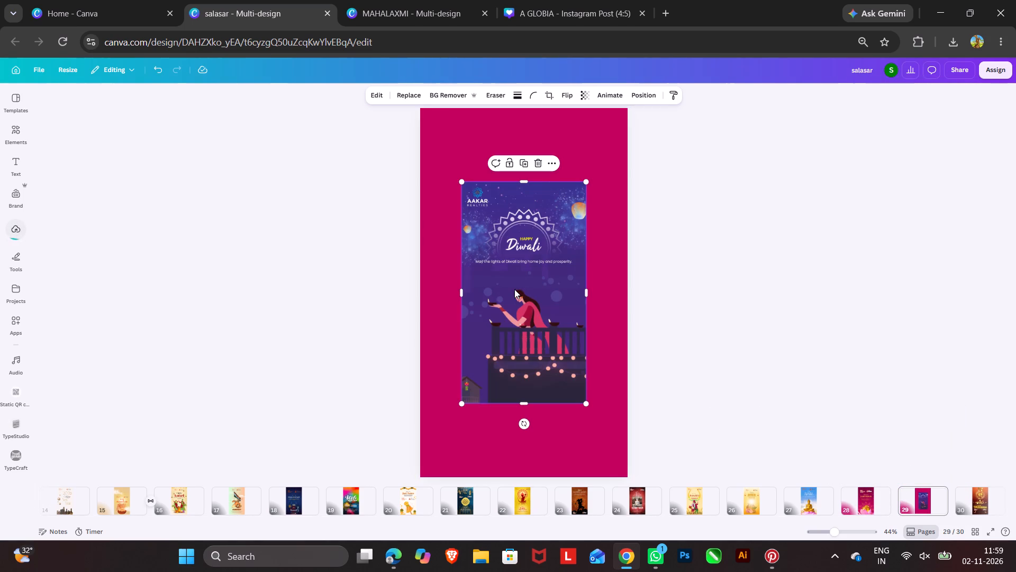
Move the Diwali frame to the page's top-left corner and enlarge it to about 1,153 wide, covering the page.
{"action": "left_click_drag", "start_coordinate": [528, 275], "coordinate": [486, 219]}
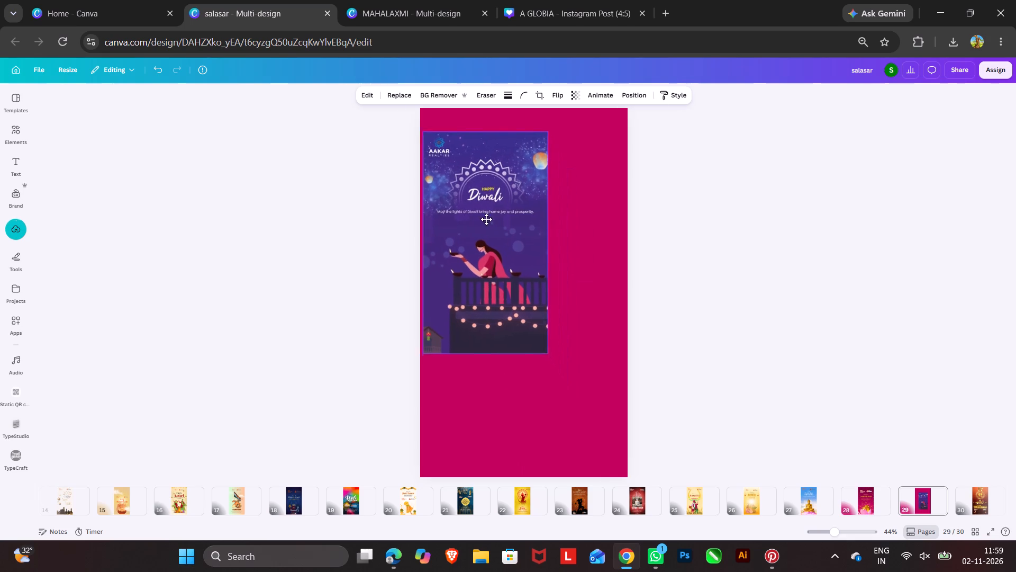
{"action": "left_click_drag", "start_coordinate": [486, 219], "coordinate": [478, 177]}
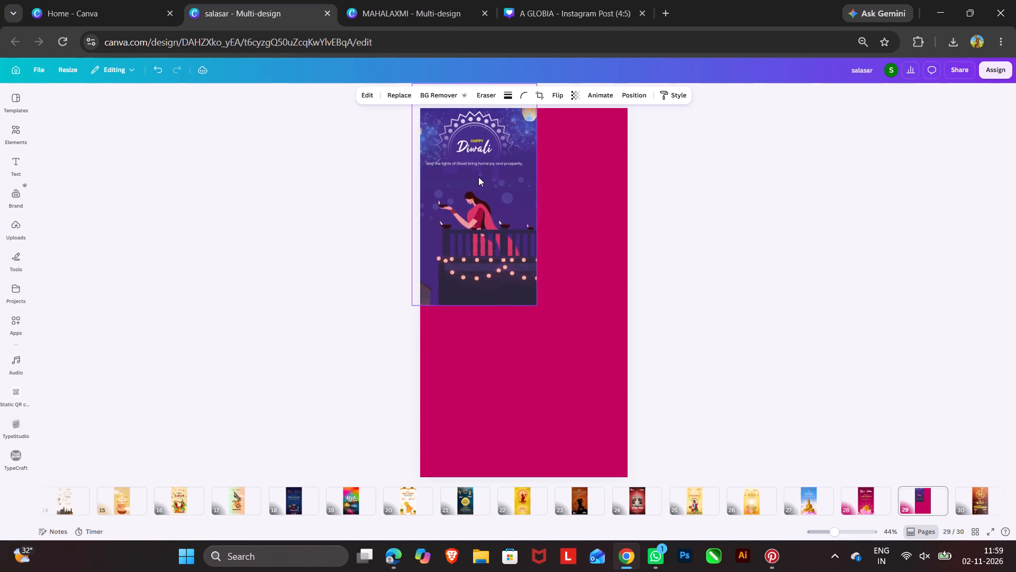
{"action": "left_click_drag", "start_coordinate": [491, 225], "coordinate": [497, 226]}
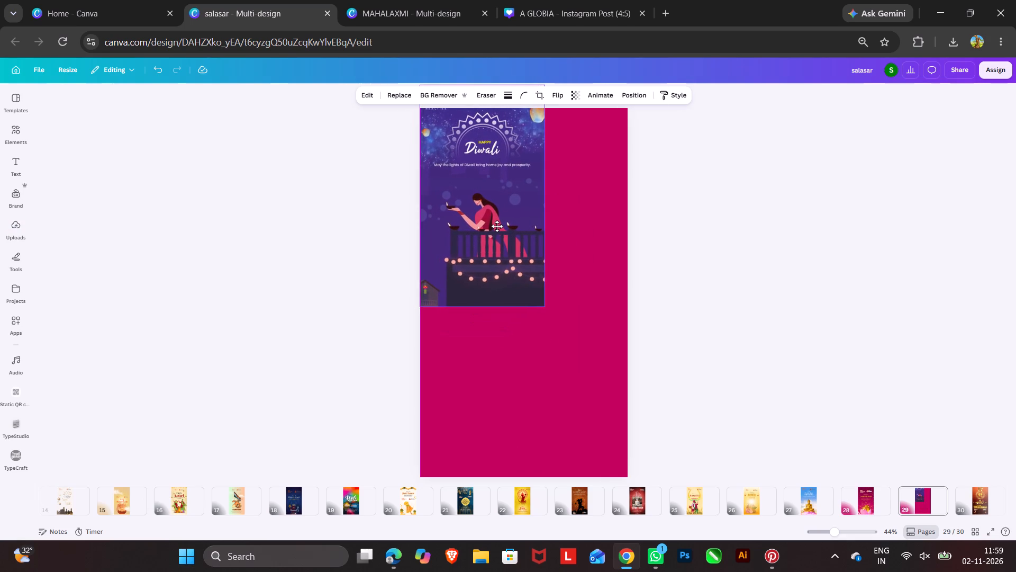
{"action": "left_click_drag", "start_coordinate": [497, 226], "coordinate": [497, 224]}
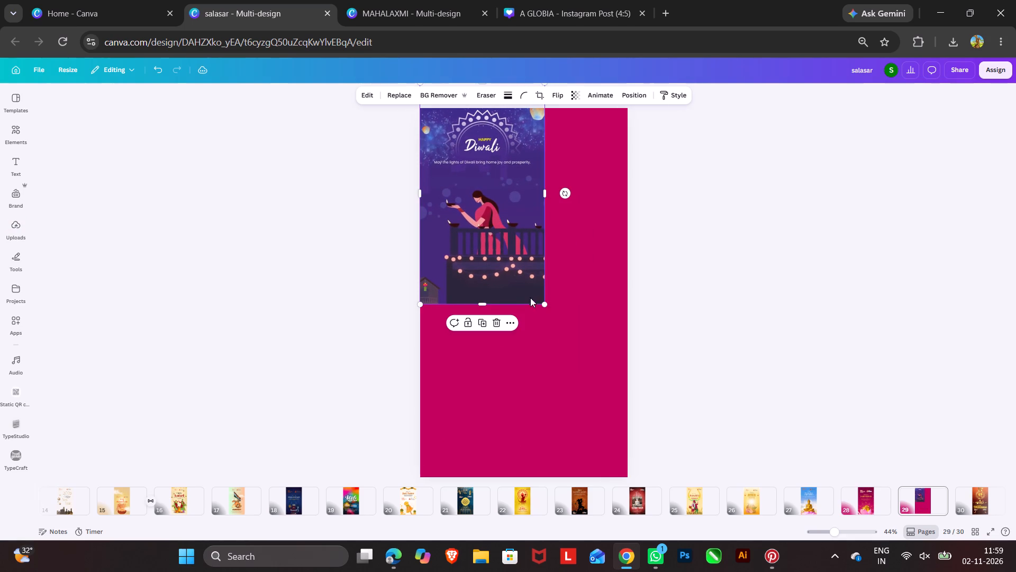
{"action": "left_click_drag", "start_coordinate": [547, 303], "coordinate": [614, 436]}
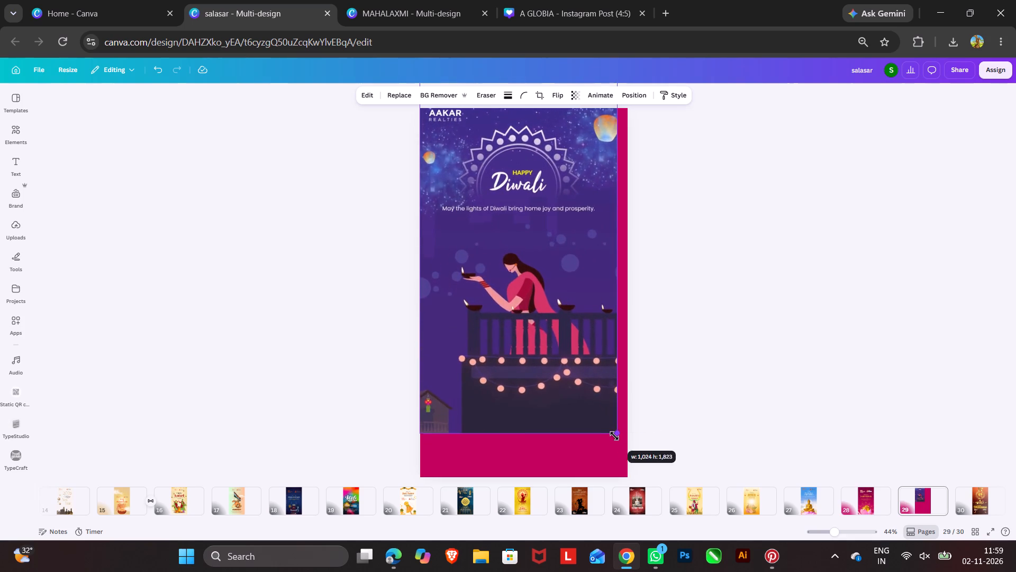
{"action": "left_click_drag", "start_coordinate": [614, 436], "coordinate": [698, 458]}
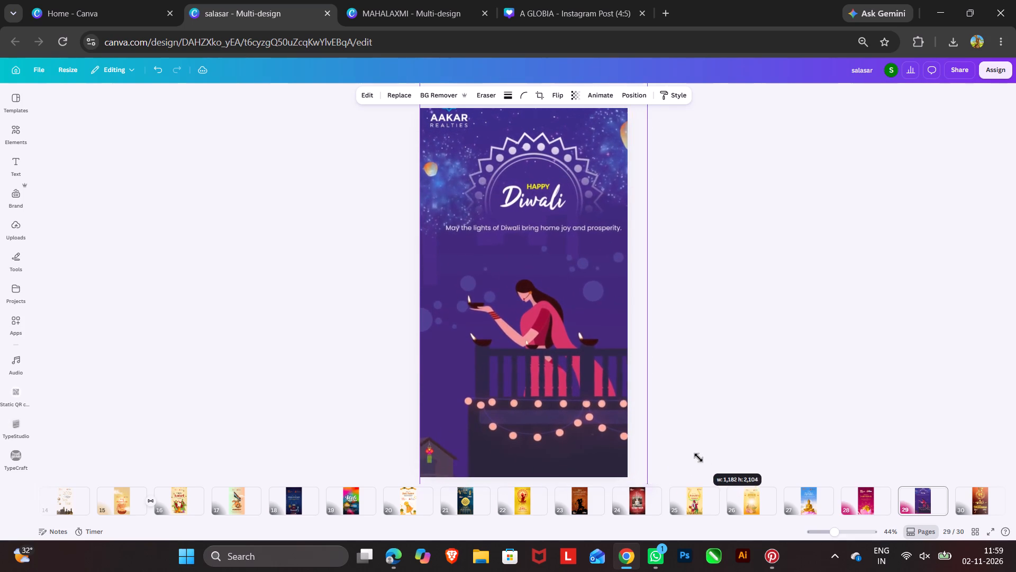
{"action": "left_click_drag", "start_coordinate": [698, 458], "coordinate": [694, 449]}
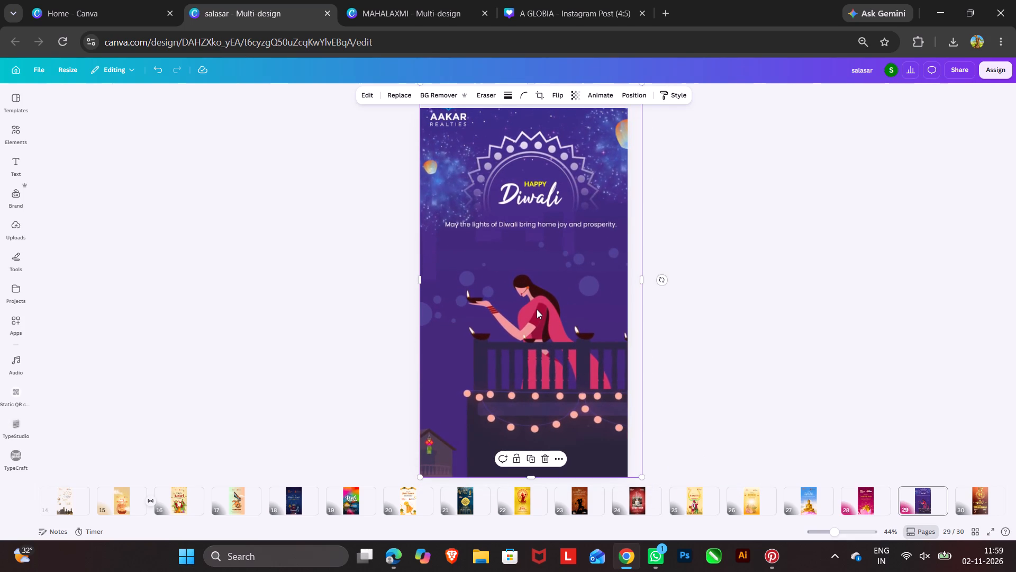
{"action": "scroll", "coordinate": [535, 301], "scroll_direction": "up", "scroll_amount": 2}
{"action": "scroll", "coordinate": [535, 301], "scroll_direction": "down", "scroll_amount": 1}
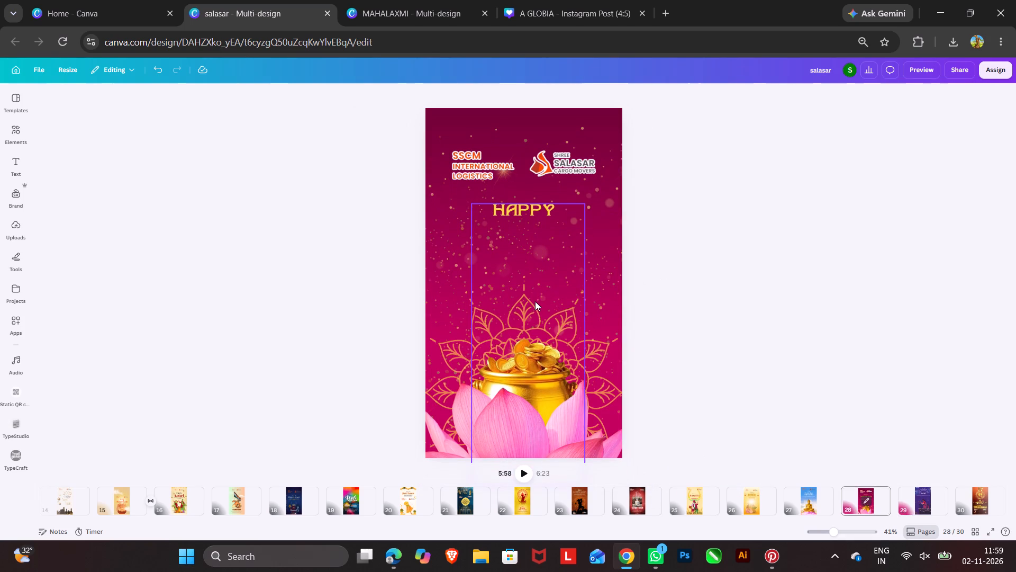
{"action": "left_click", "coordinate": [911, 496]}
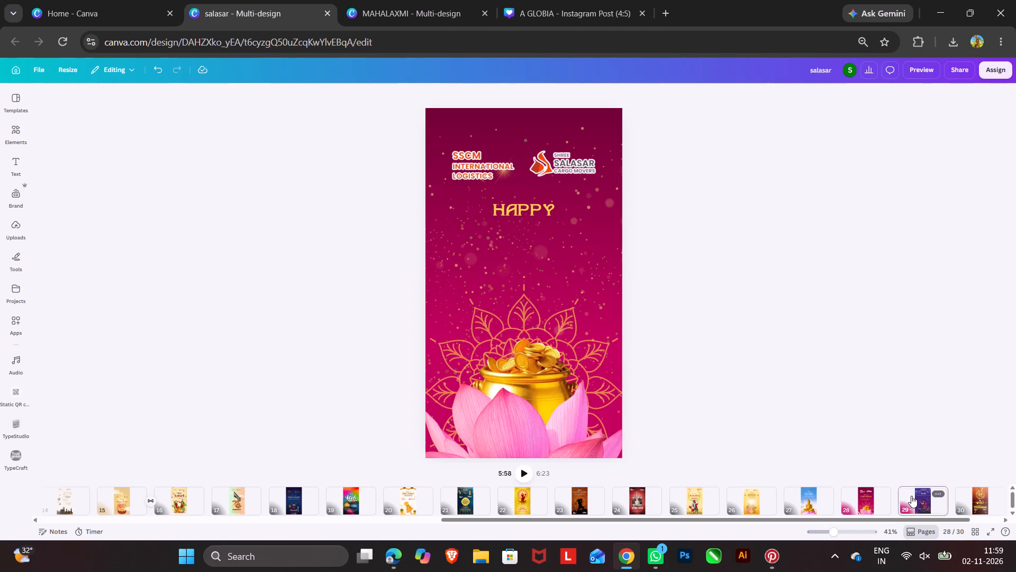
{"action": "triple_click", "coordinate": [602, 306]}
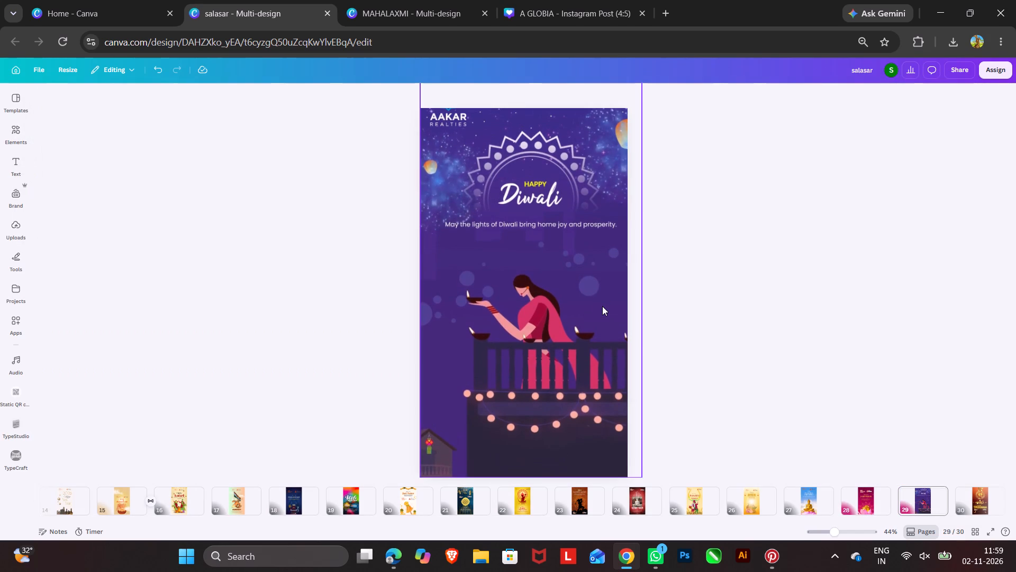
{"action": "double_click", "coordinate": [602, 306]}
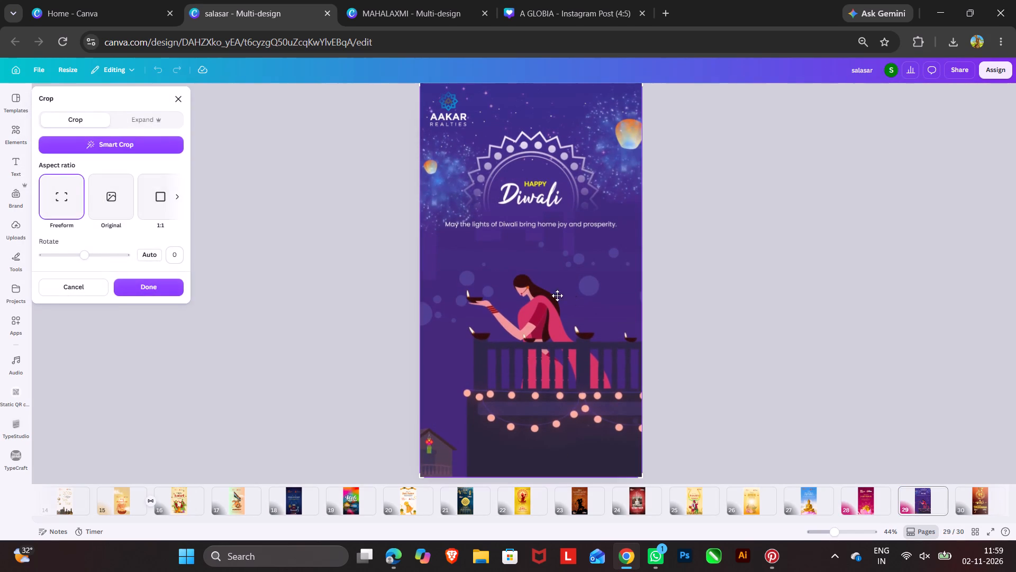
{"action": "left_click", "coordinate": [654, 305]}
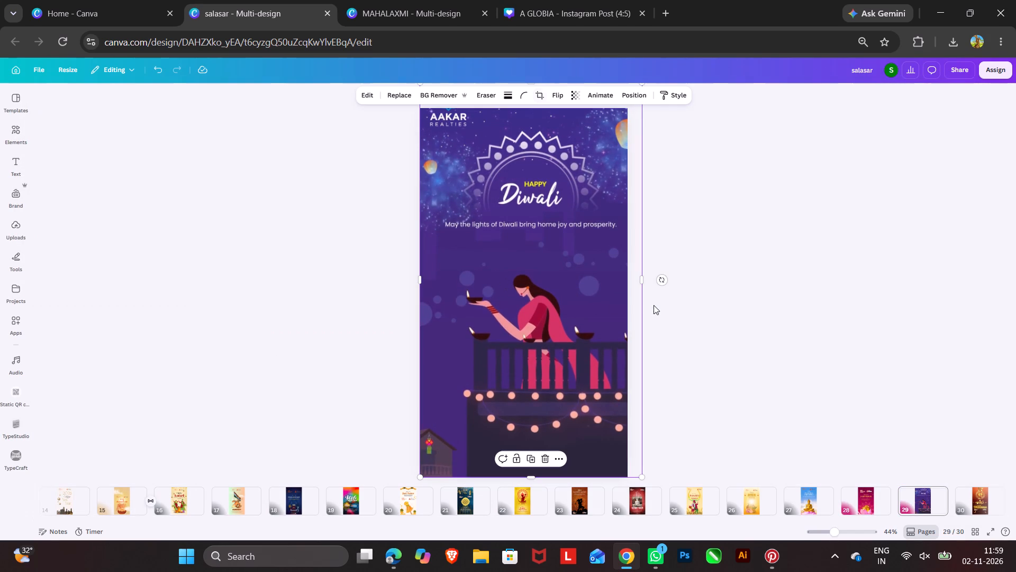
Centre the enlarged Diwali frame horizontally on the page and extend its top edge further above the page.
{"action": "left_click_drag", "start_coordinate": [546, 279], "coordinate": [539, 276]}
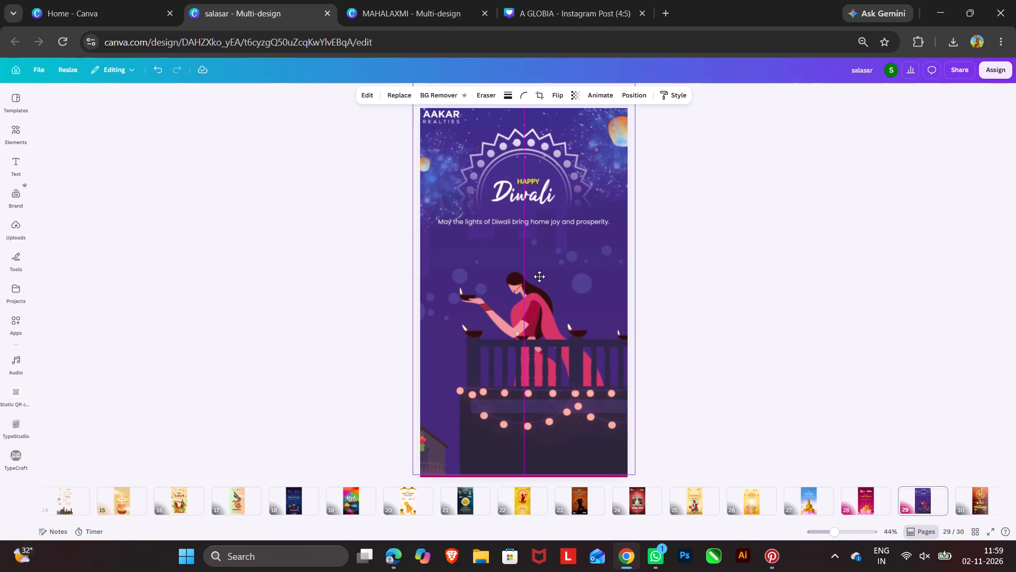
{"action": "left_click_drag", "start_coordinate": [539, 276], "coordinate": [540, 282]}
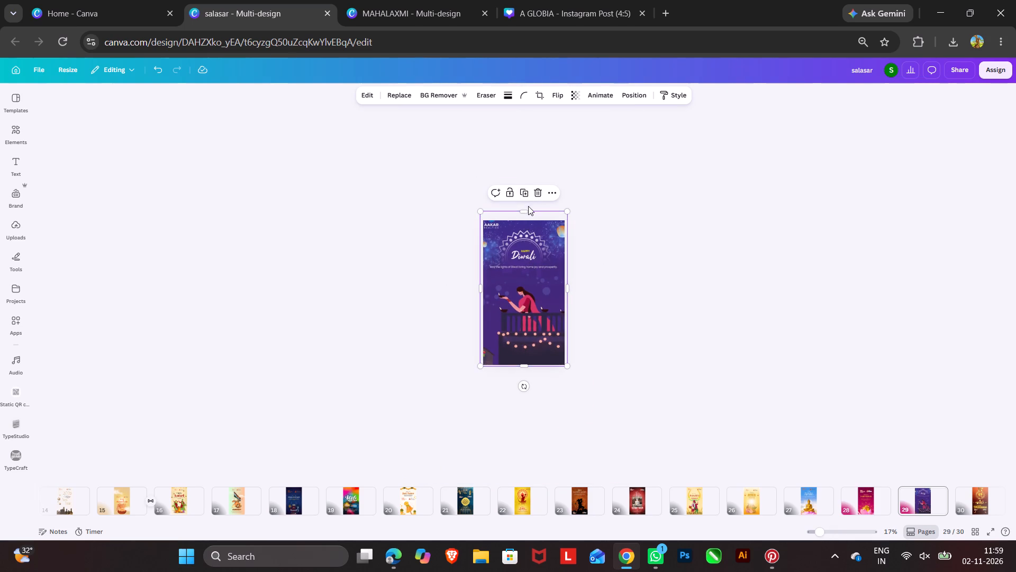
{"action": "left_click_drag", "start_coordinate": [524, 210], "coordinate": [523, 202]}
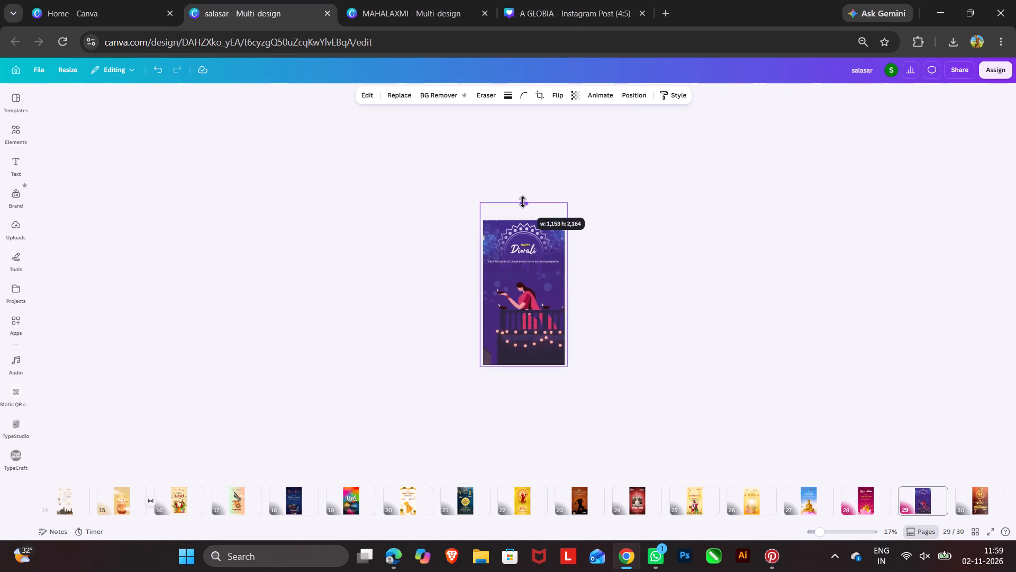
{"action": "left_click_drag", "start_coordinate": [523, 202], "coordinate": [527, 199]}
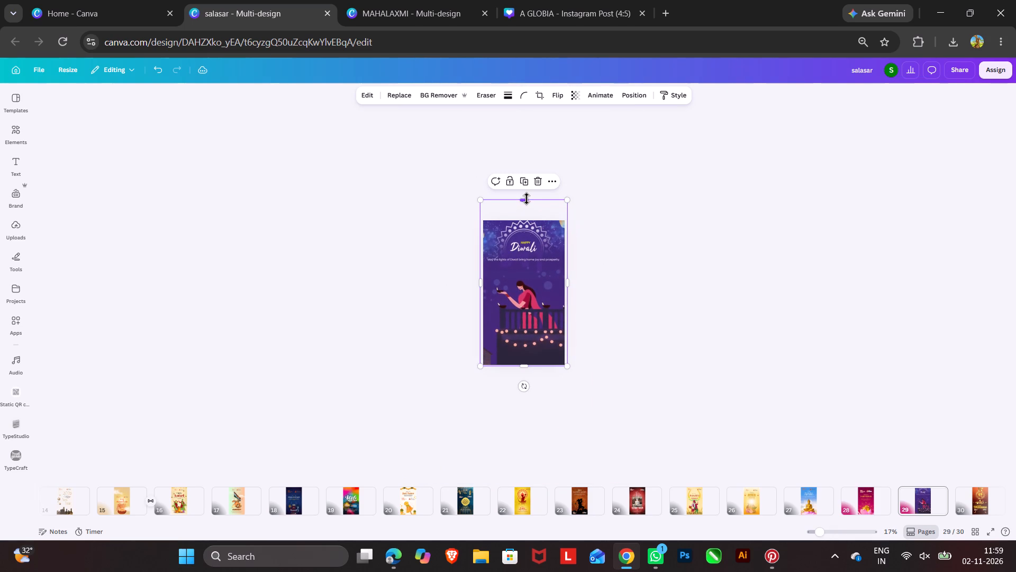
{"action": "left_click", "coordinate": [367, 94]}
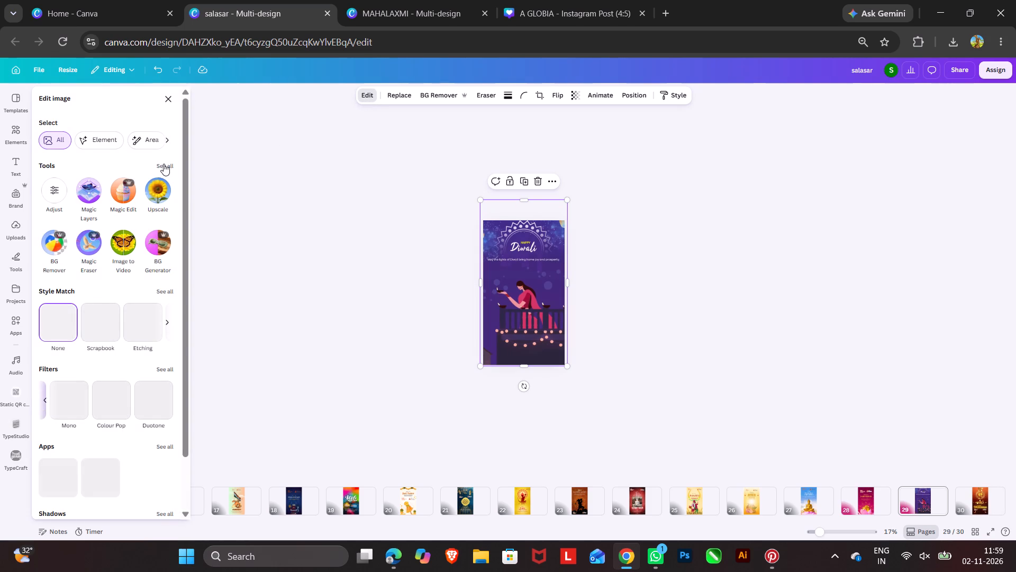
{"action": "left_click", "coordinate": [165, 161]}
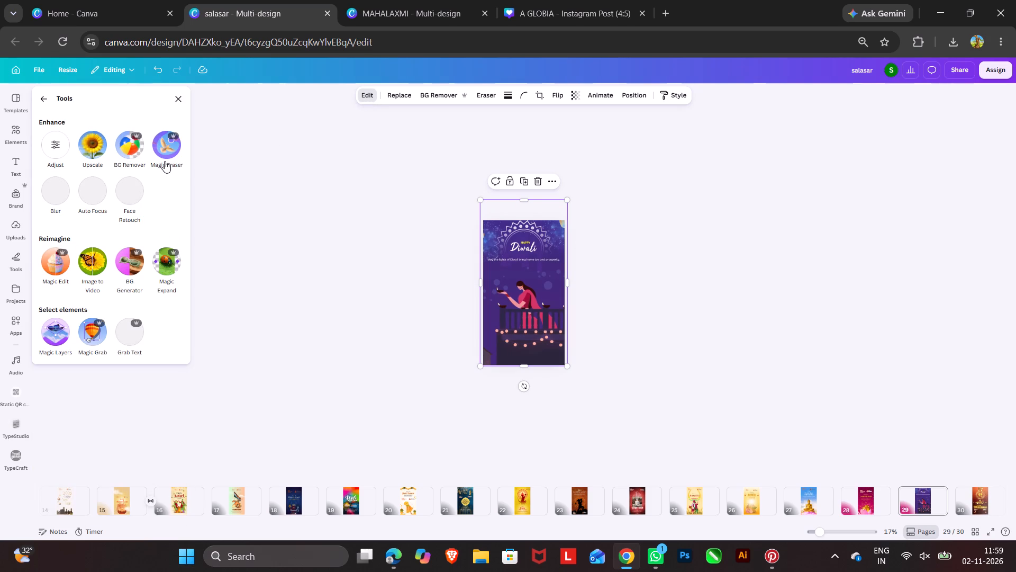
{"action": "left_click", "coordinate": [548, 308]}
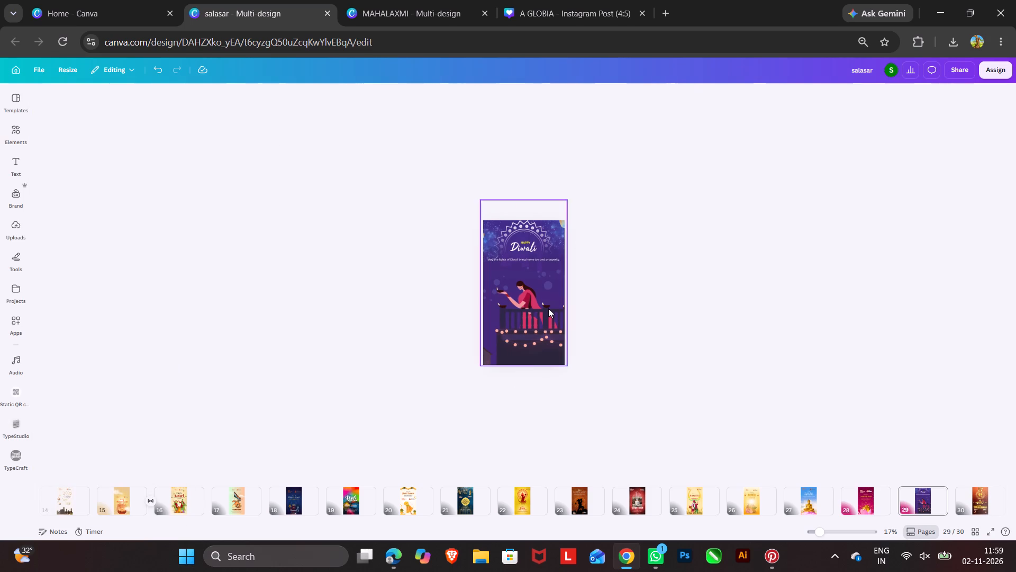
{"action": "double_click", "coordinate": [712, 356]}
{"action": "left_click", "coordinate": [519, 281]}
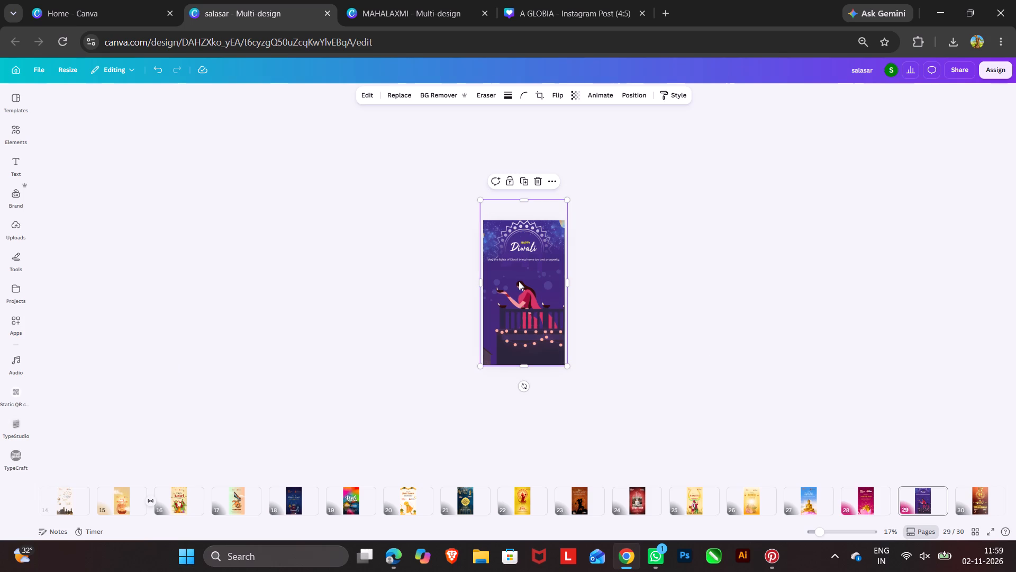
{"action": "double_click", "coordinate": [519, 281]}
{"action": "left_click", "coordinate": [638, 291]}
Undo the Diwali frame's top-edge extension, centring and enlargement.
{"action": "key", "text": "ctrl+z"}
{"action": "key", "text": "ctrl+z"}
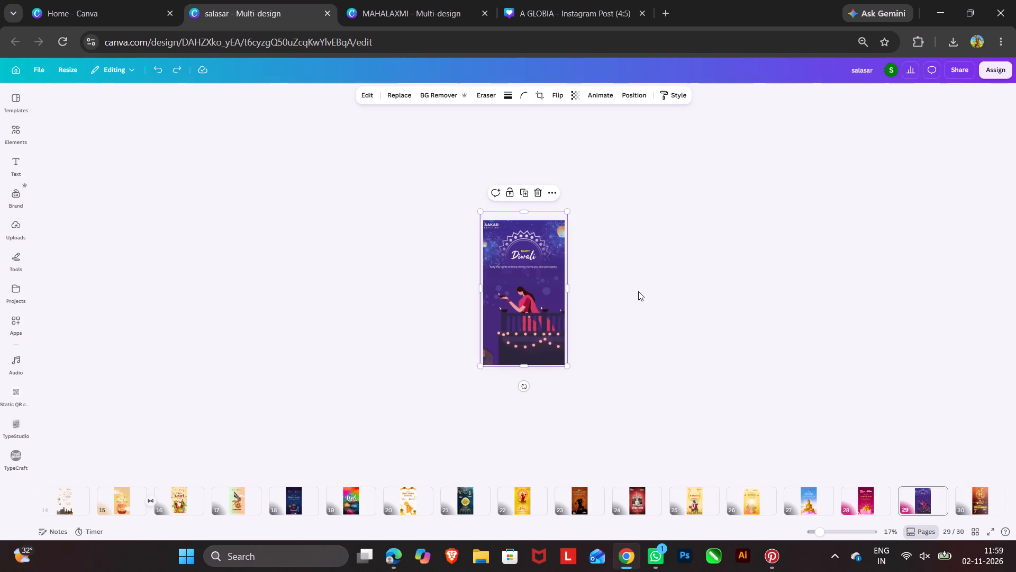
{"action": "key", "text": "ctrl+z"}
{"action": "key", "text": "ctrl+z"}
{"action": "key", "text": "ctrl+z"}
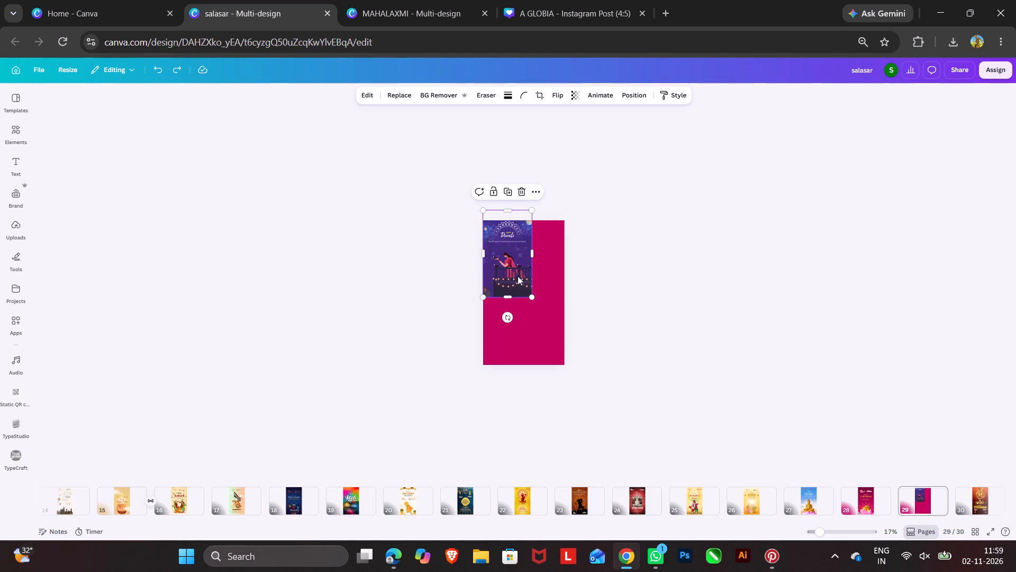
Align the Diwali frame with the page's top-left corner and enlarge it proportionally to fill page 29.
{"action": "left_click_drag", "start_coordinate": [518, 276], "coordinate": [520, 287]}
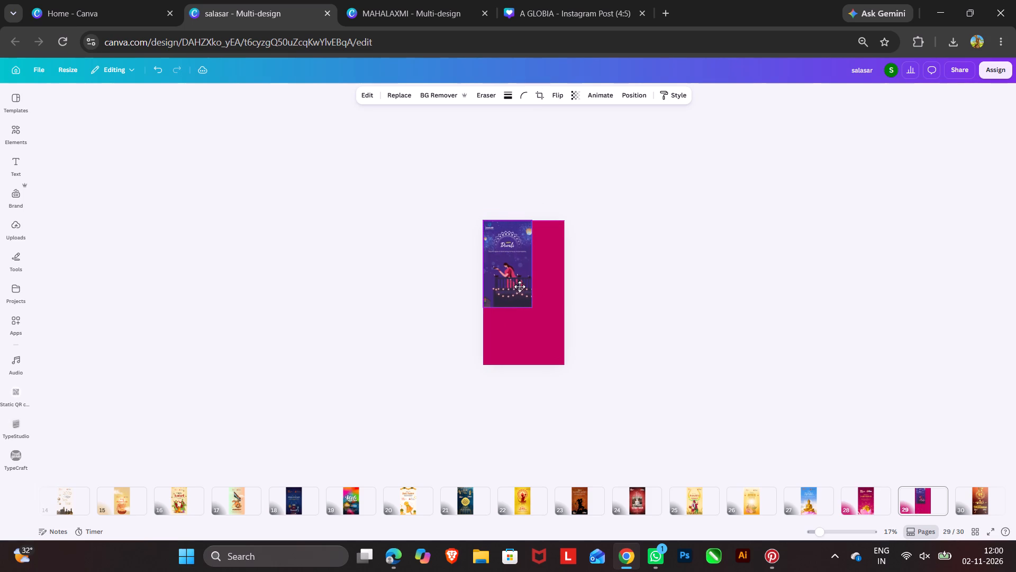
{"action": "left_click_drag", "start_coordinate": [520, 287], "coordinate": [519, 287]}
{"action": "left_click_drag", "start_coordinate": [533, 307], "coordinate": [554, 341]}
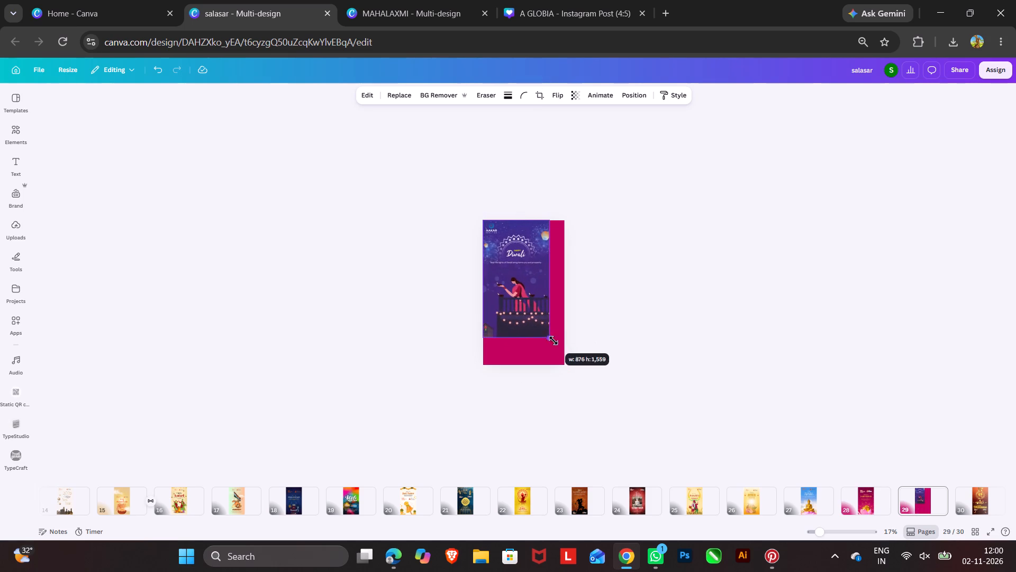
{"action": "left_click_drag", "start_coordinate": [554, 341], "coordinate": [570, 368]}
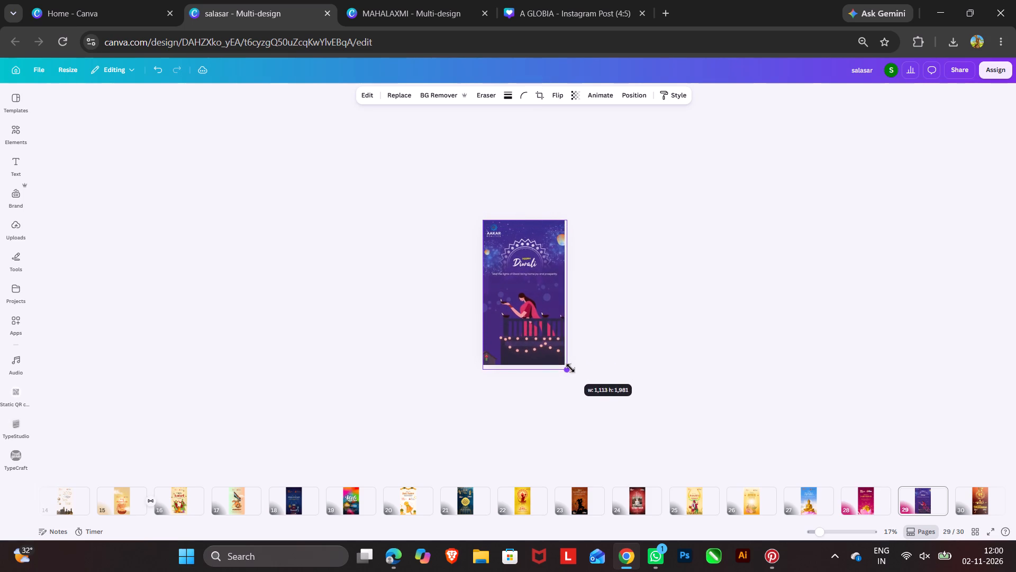
{"action": "left_click_drag", "start_coordinate": [570, 368], "coordinate": [567, 364]}
{"action": "left_click", "coordinate": [620, 351]}
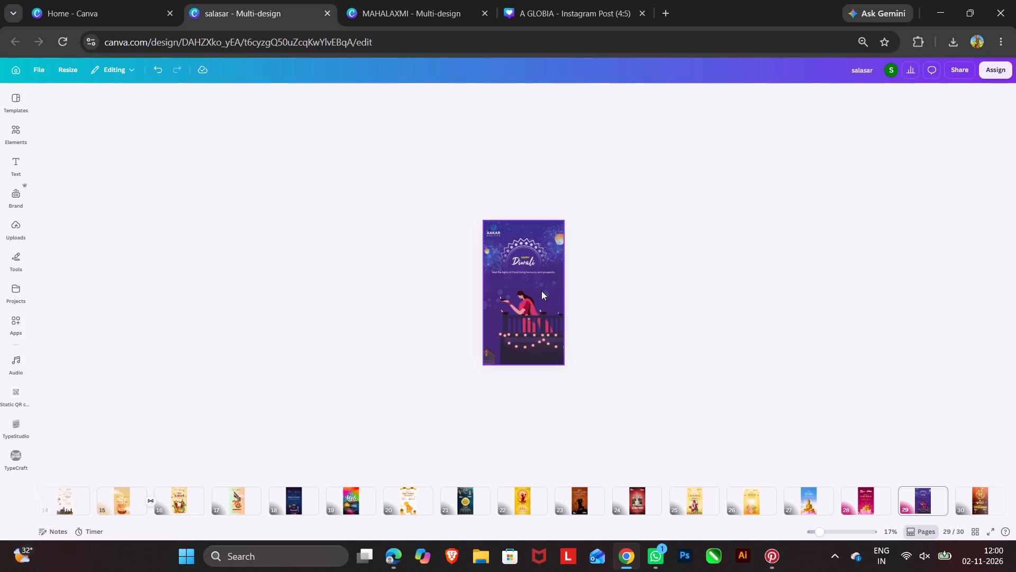
Brush over the Aakar Realties logo in the Diwali image with the Area selection and delete the selected area.
{"action": "left_click", "coordinate": [518, 270]}
{"action": "left_click", "coordinate": [367, 93]}
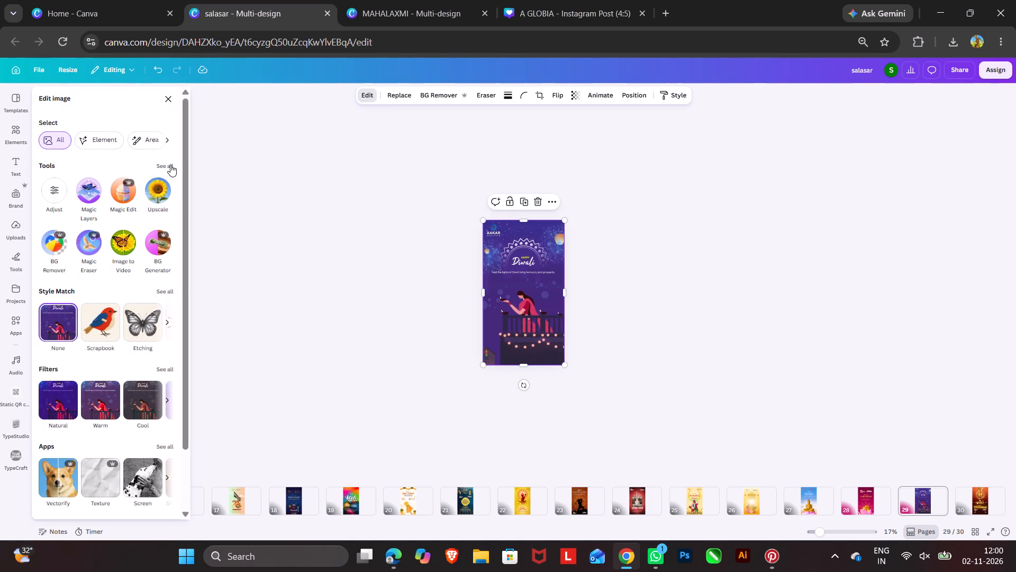
{"action": "left_click", "coordinate": [151, 143]}
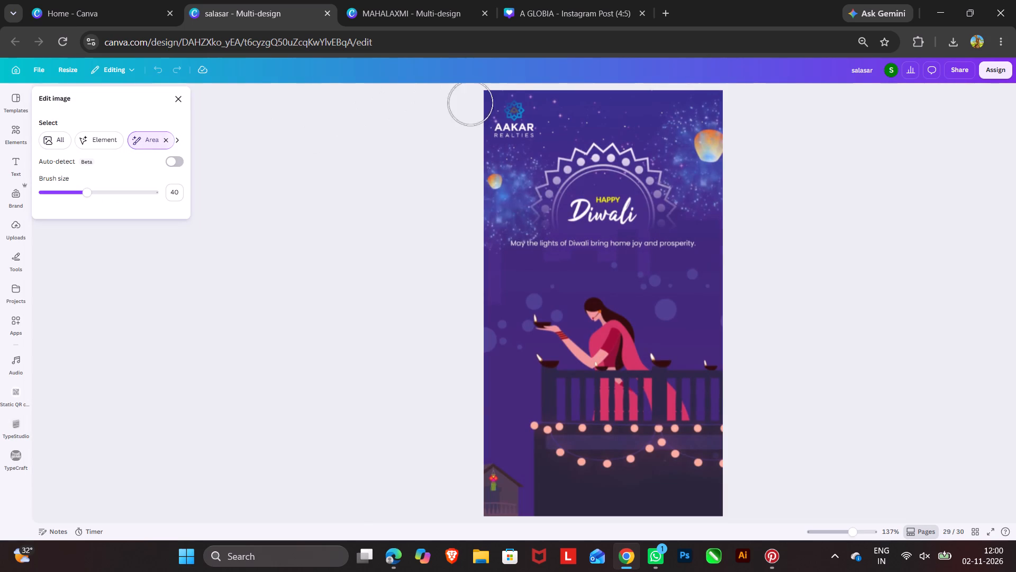
{"action": "left_click", "coordinate": [516, 121]}
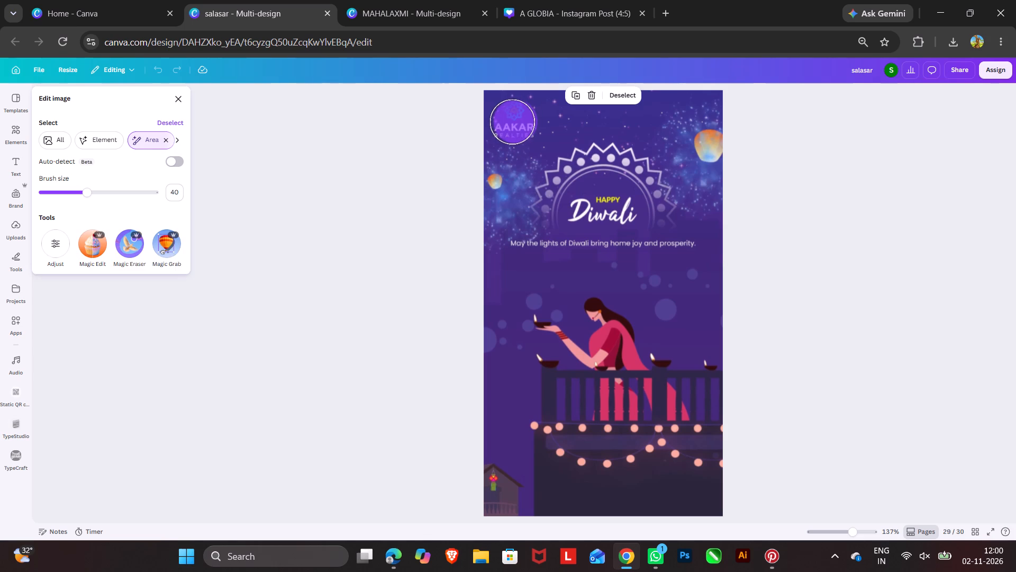
{"action": "left_click", "coordinate": [511, 122]}
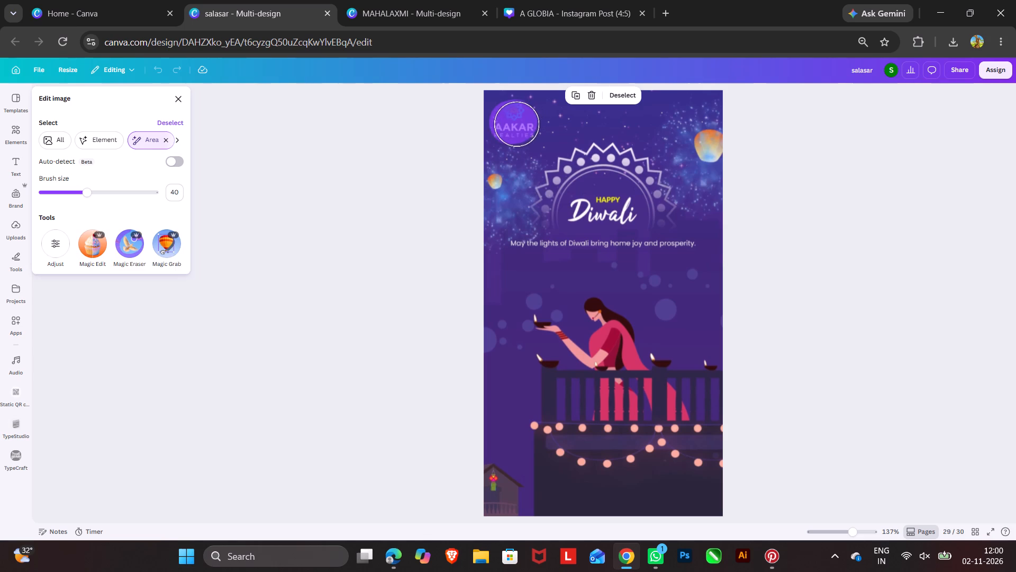
{"action": "left_click", "coordinate": [518, 123]}
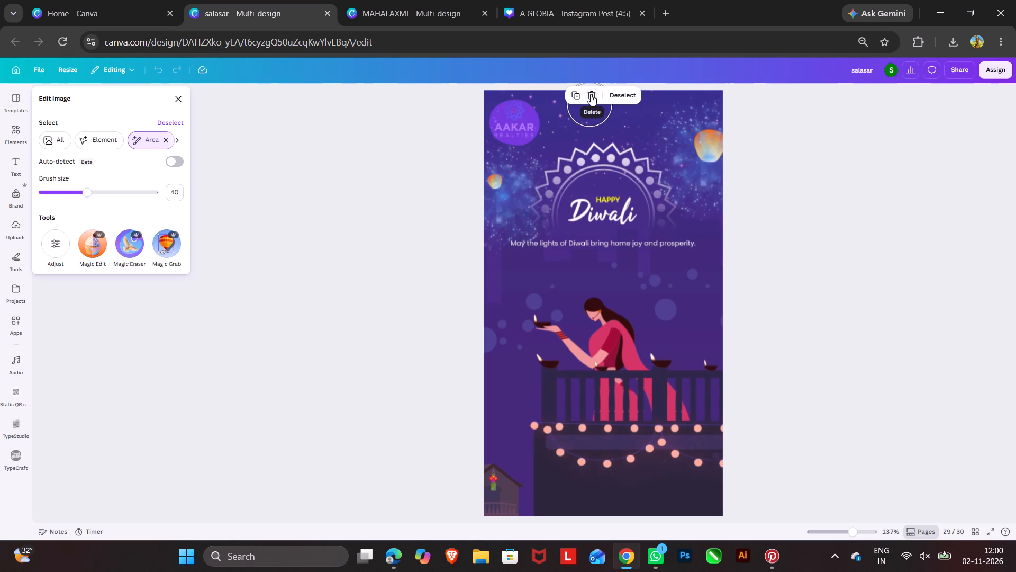
{"action": "left_click", "coordinate": [591, 94]}
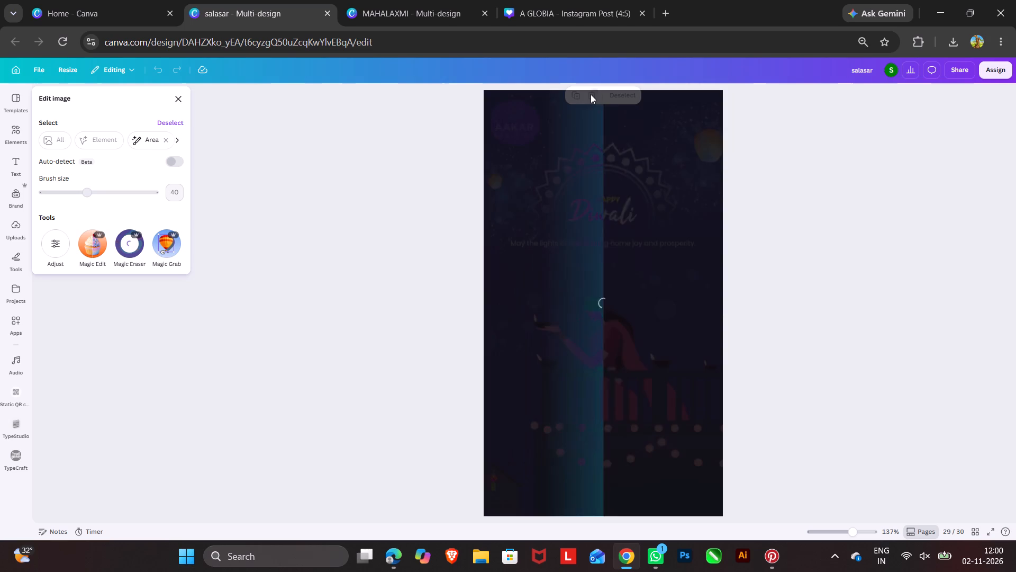
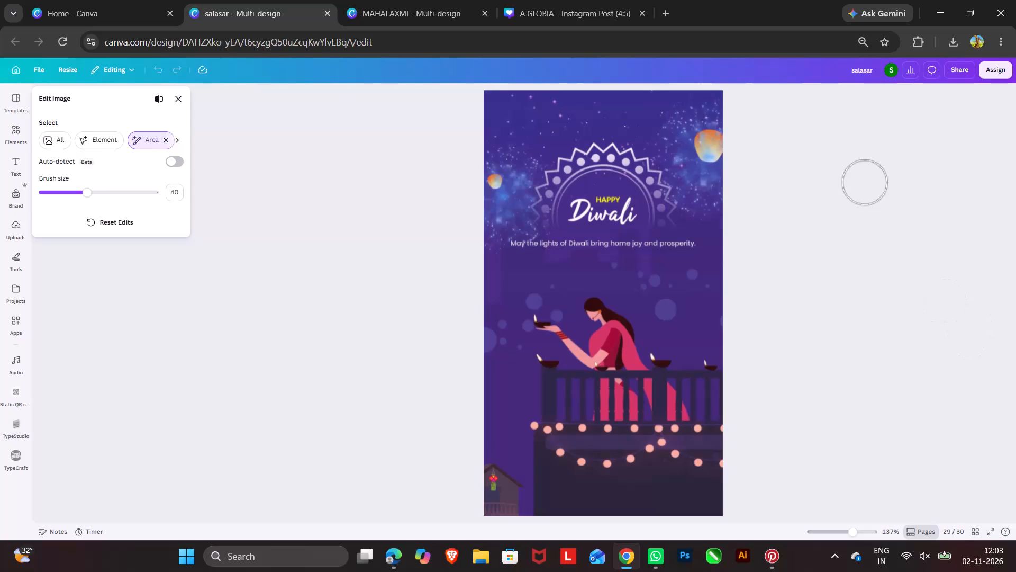
Close the image editing options and delete the edited Diwali image from page 29.
{"action": "left_click", "coordinate": [183, 96]}
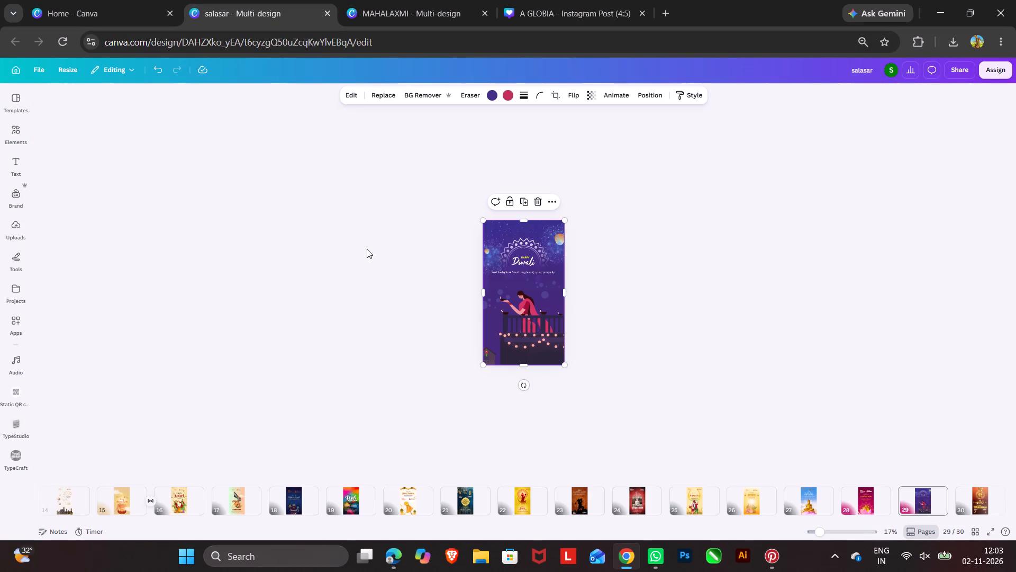
{"action": "left_click", "coordinate": [541, 200]}
Search the design templates for "happy diwali".
{"action": "left_click", "coordinate": [19, 104]}
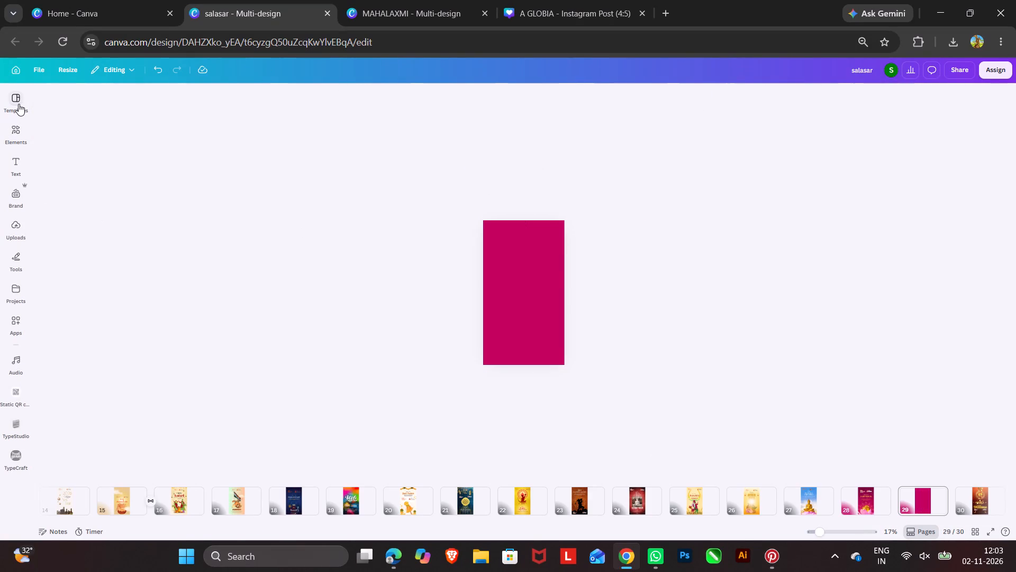
{"action": "left_click", "coordinate": [72, 99]}
{"action": "type", "text": "happ"}
{"action": "type", "text": "y"}
{"action": "key", "text": "space"}
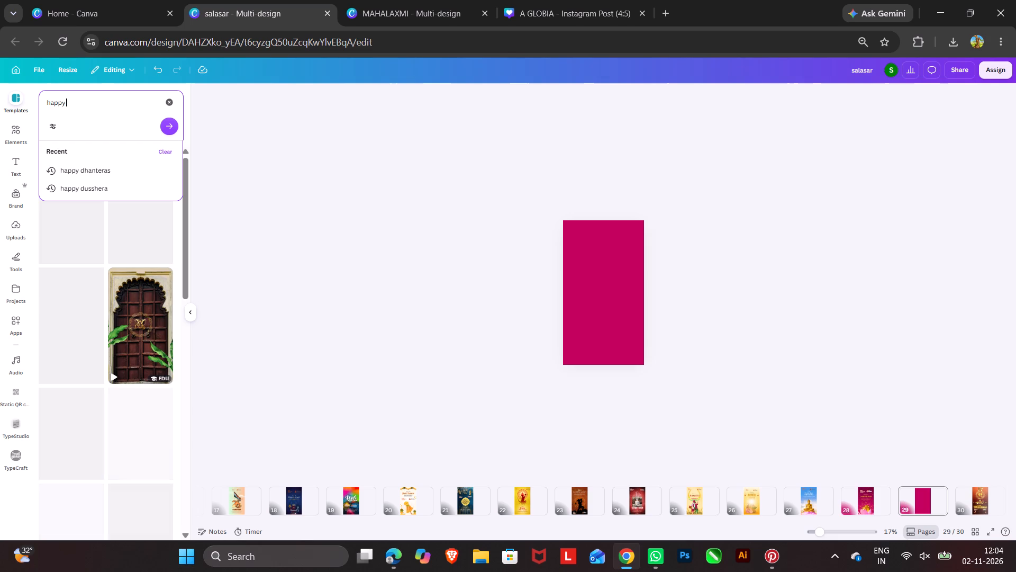
{"action": "type", "text": "di"}
{"action": "left_click", "coordinate": [107, 174]}
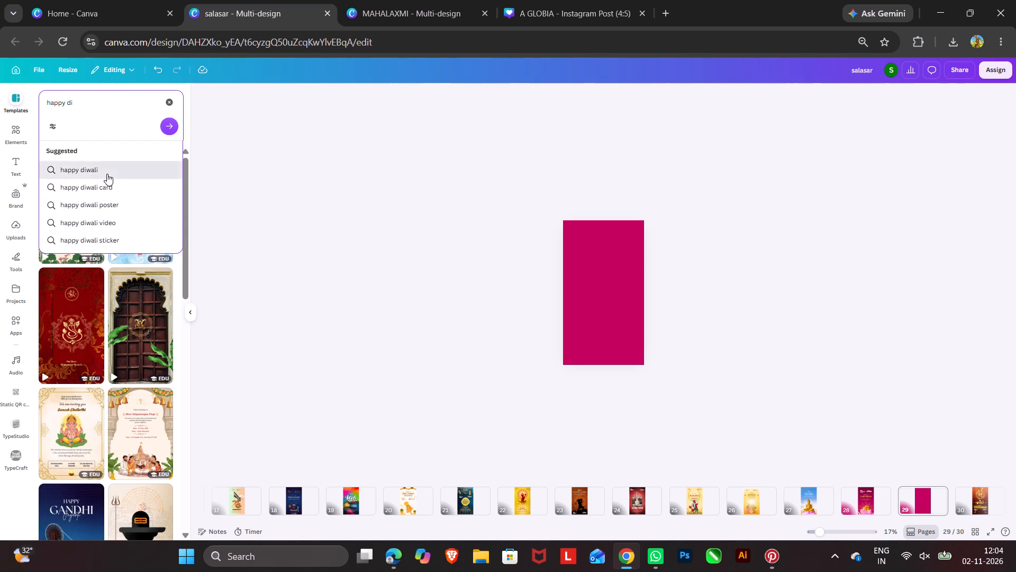
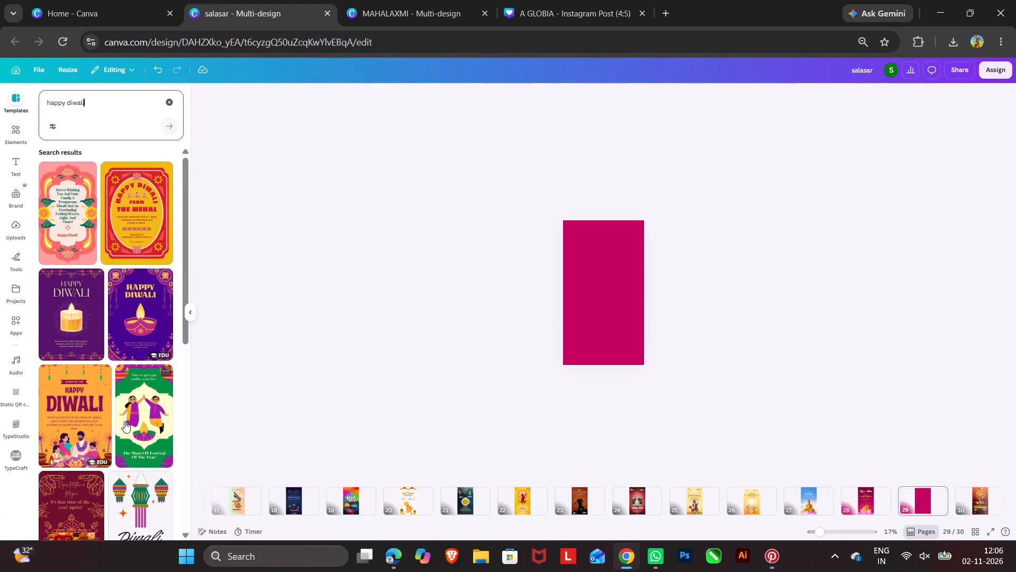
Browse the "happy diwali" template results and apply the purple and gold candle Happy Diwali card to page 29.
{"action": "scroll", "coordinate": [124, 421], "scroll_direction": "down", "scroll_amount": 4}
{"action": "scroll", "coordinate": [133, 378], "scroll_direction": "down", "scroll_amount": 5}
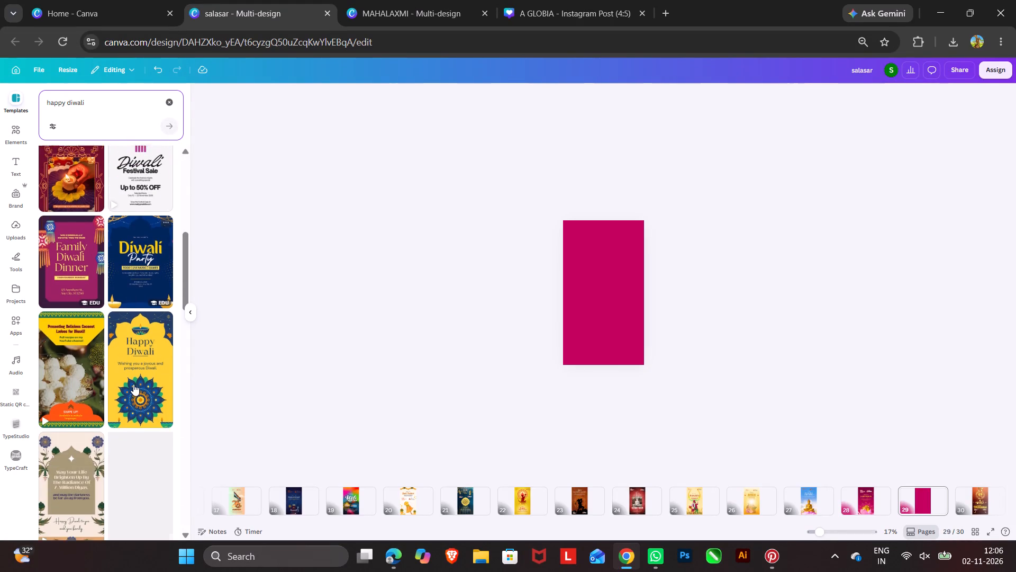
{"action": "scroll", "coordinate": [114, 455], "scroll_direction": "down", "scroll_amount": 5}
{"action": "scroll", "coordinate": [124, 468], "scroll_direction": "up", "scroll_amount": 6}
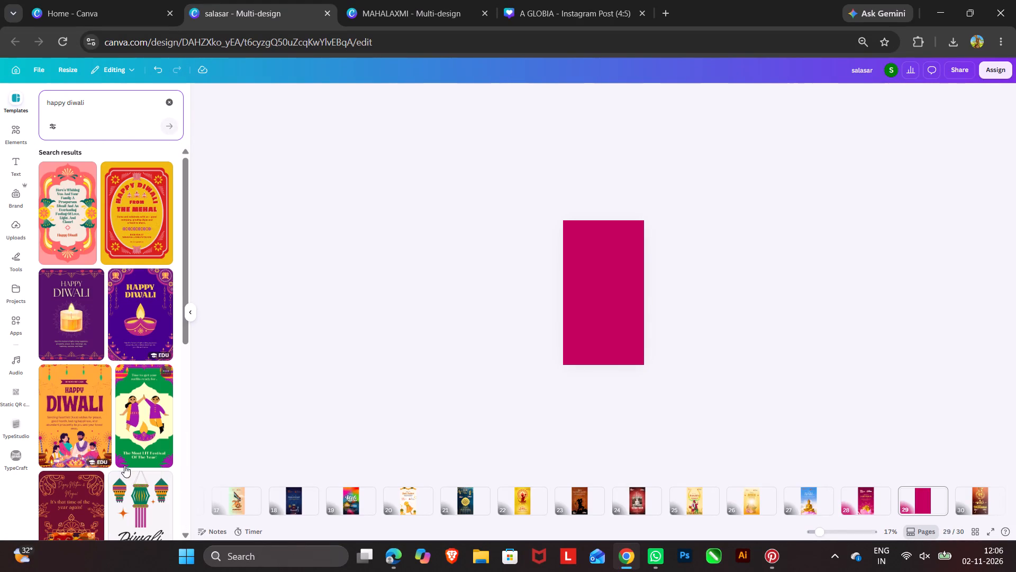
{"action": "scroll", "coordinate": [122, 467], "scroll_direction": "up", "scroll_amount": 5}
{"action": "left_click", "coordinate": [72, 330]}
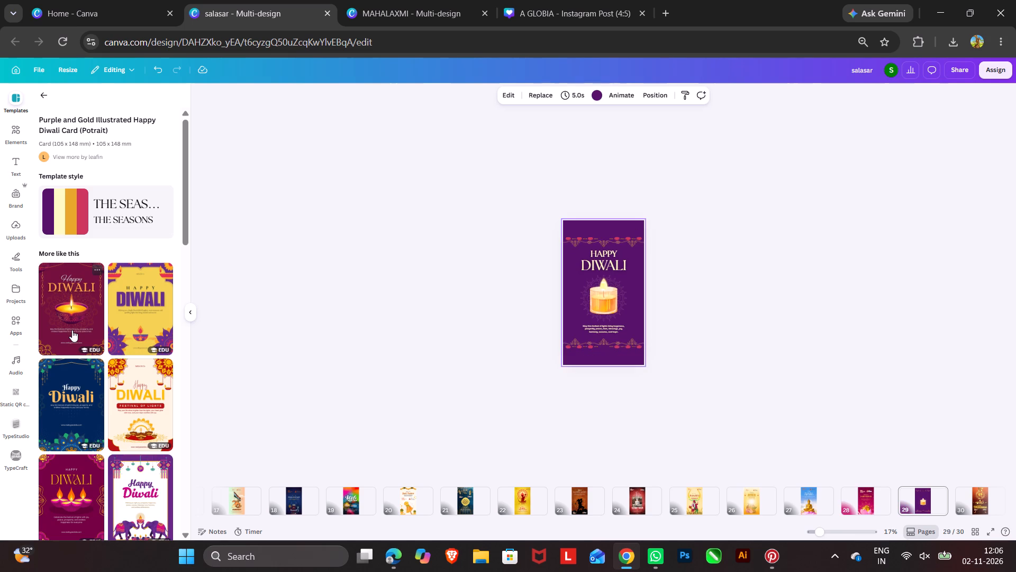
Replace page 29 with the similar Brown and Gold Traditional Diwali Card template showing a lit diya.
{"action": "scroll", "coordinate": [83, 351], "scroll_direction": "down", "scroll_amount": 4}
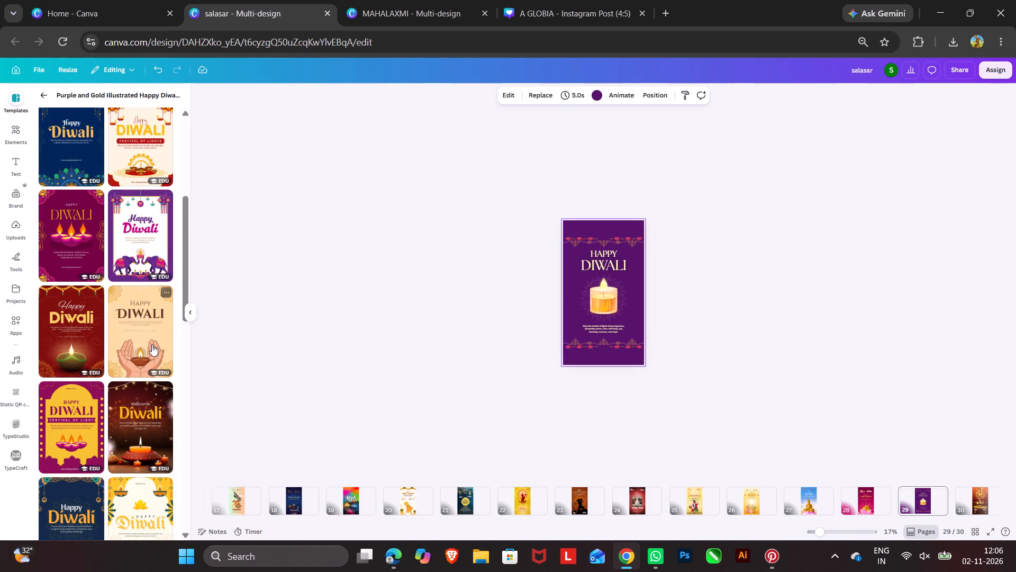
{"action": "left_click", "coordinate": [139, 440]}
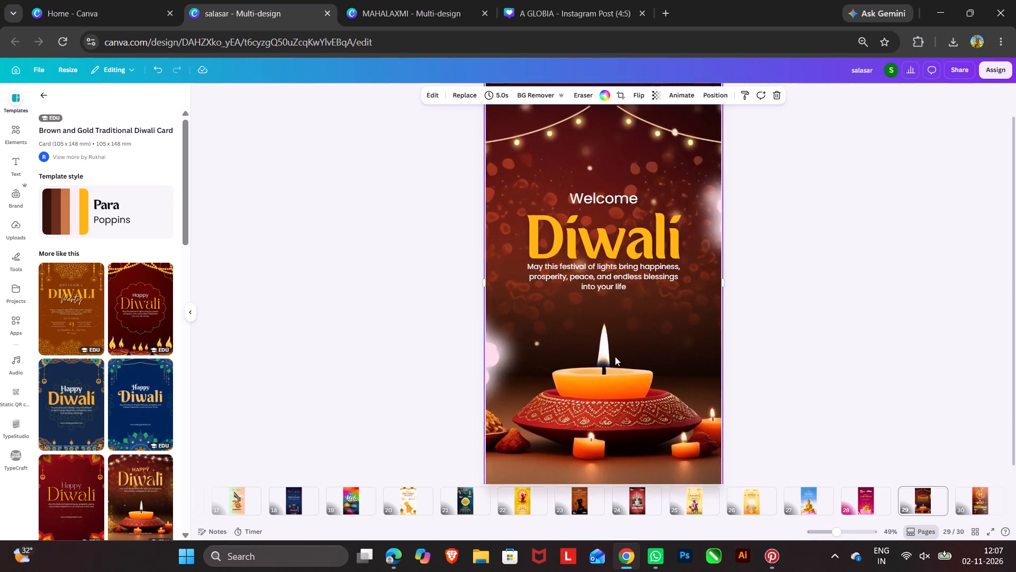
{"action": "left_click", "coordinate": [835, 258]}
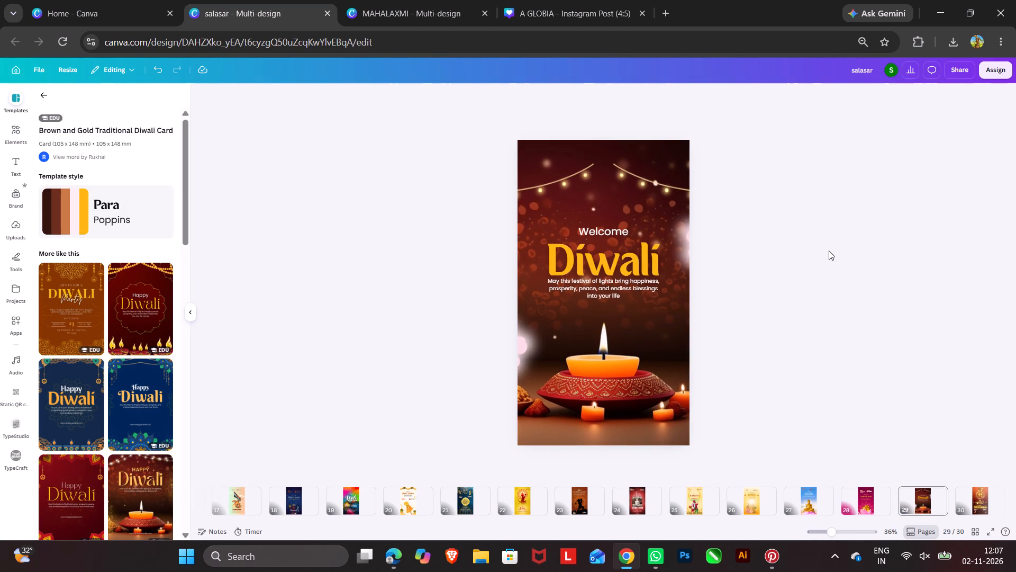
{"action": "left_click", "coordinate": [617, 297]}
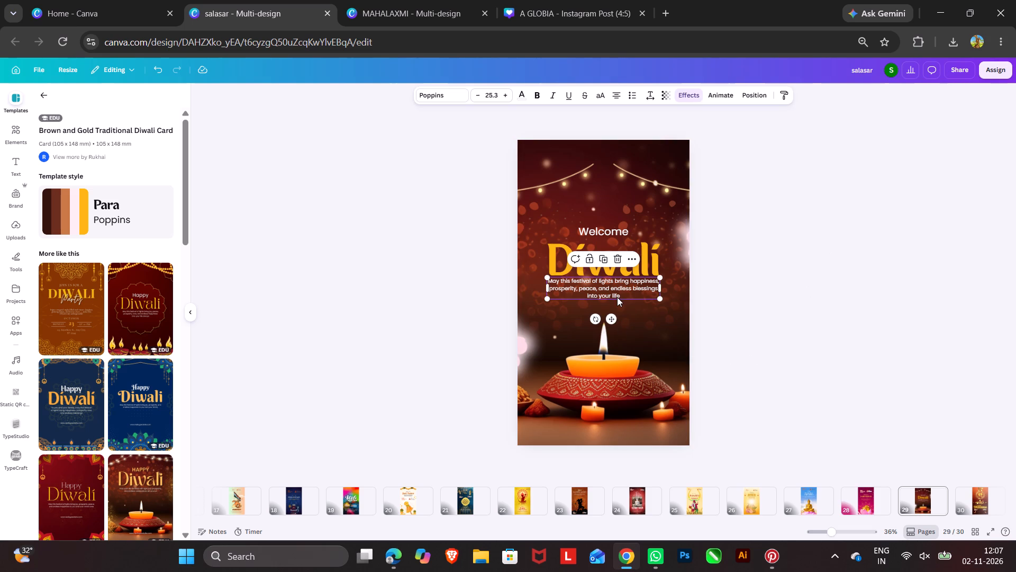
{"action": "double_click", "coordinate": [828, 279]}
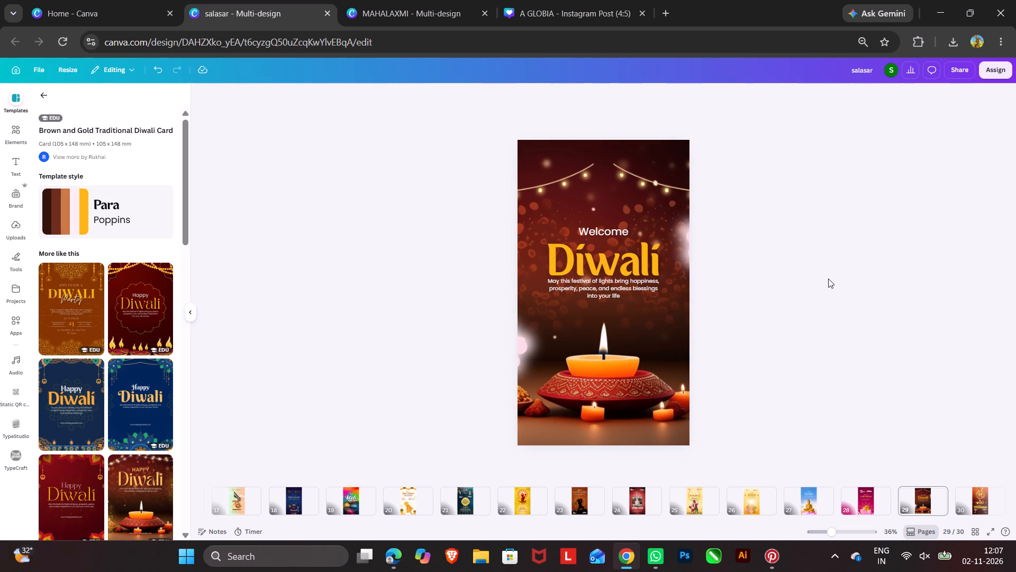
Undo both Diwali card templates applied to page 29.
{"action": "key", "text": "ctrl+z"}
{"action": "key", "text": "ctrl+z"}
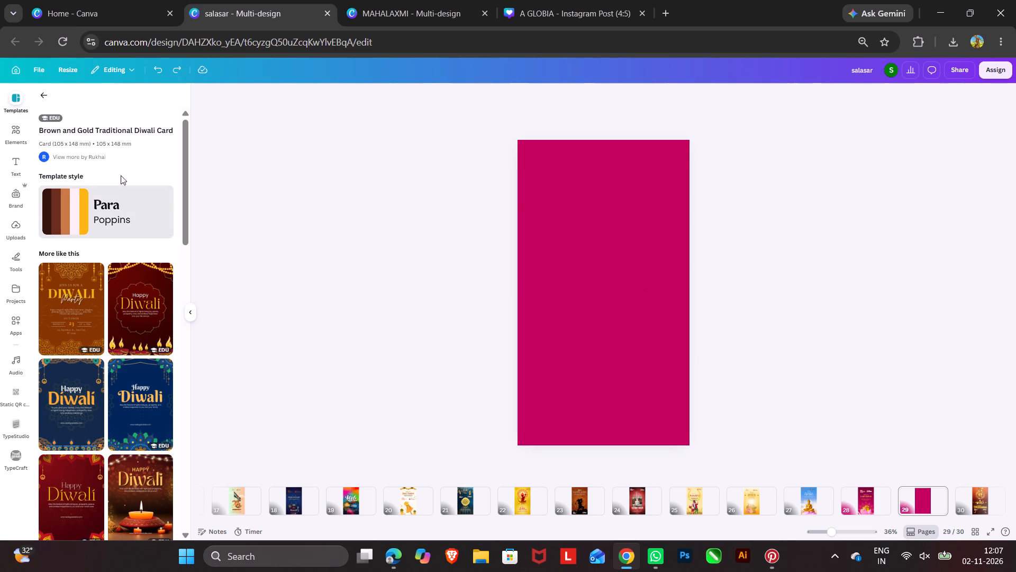
Return to the template results and search for "happy diwali motion".
{"action": "left_click", "coordinate": [44, 97]}
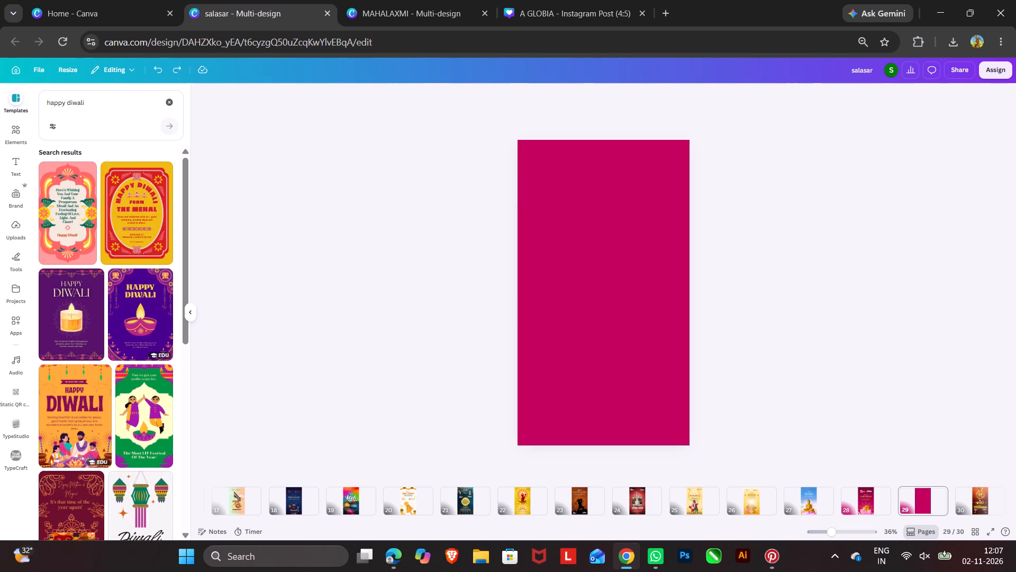
{"action": "left_click", "coordinate": [91, 103]}
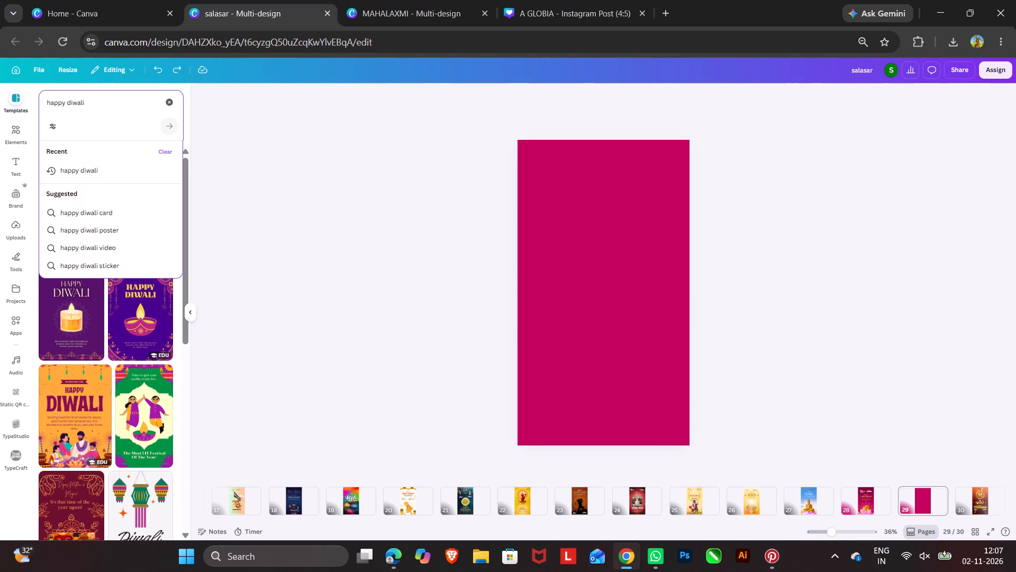
{"action": "key", "text": "space"}
{"action": "type", "text": "vi"}
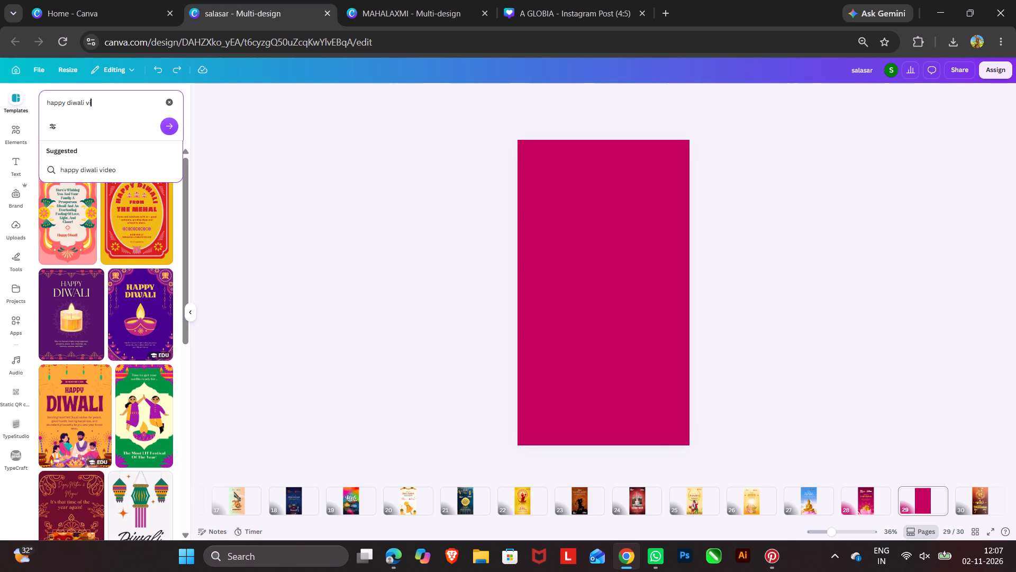
{"action": "key", "text": "BackSpace"}
{"action": "key", "text": "BackSpace"}
{"action": "type", "text": "motion"}
{"action": "key", "text": "space"}
{"action": "key", "text": "Return"}
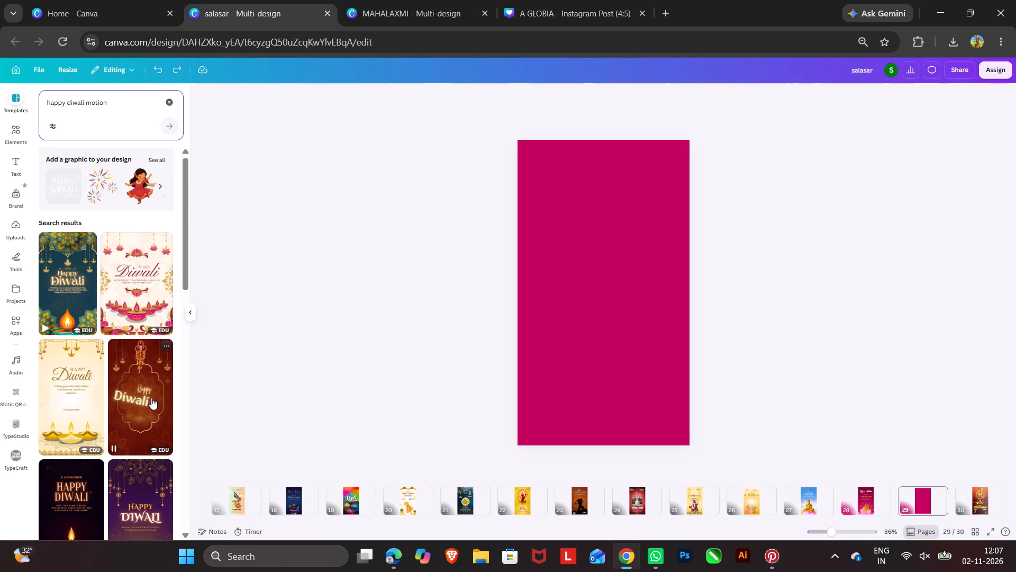
Browse the motion templates and apply the Red and Gold Traditional Happy Diwali Mobile Video to page 29.
{"action": "scroll", "coordinate": [151, 398], "scroll_direction": "down", "scroll_amount": 3}
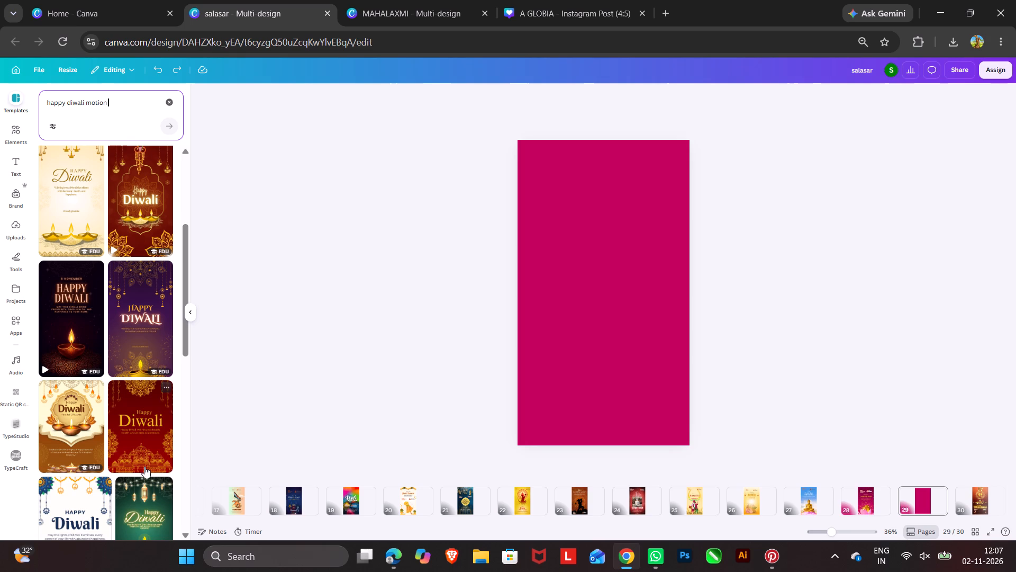
{"action": "scroll", "coordinate": [102, 462], "scroll_direction": "down", "scroll_amount": 2}
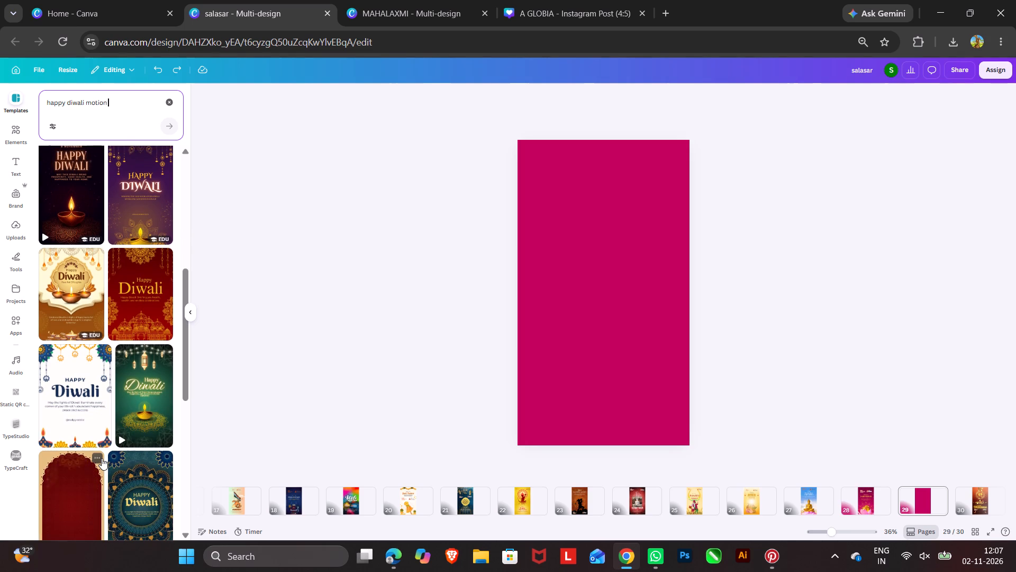
{"action": "scroll", "coordinate": [102, 454], "scroll_direction": "down", "scroll_amount": 6}
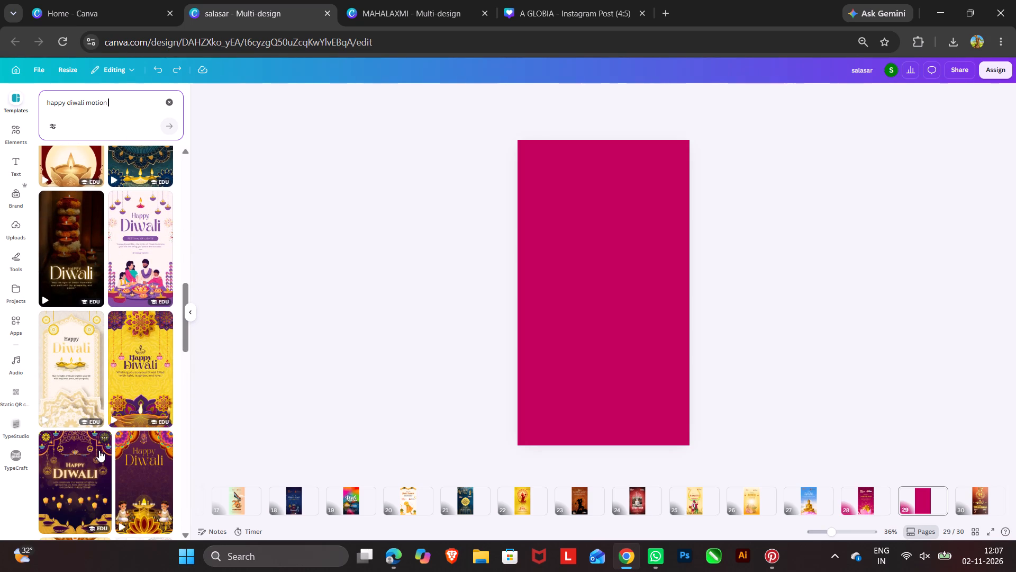
{"action": "scroll", "coordinate": [99, 450], "scroll_direction": "down", "scroll_amount": 3}
{"action": "scroll", "coordinate": [92, 478], "scroll_direction": "up", "scroll_amount": 14}
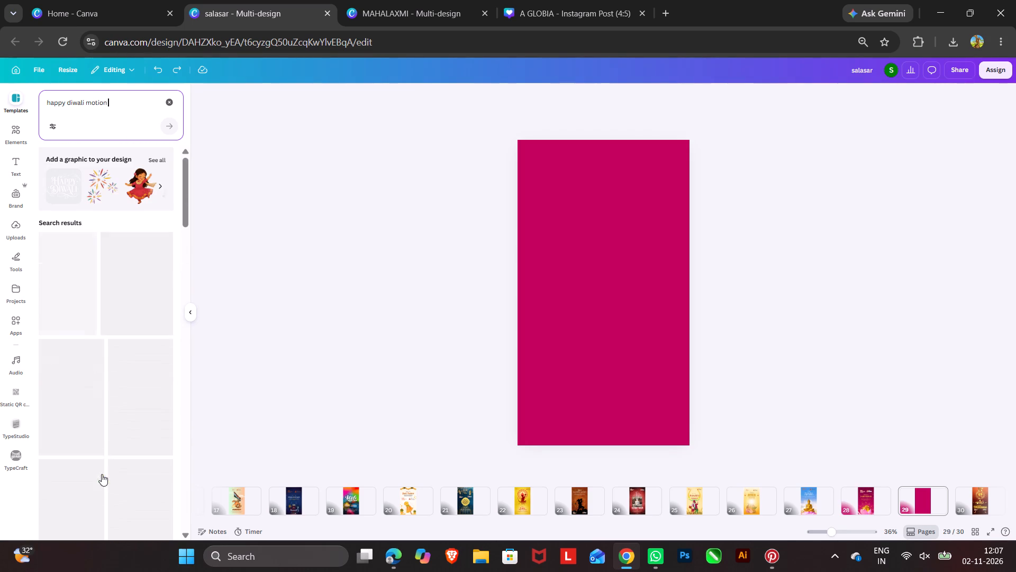
{"action": "scroll", "coordinate": [102, 474], "scroll_direction": "up", "scroll_amount": 4}
{"action": "left_click", "coordinate": [136, 407]}
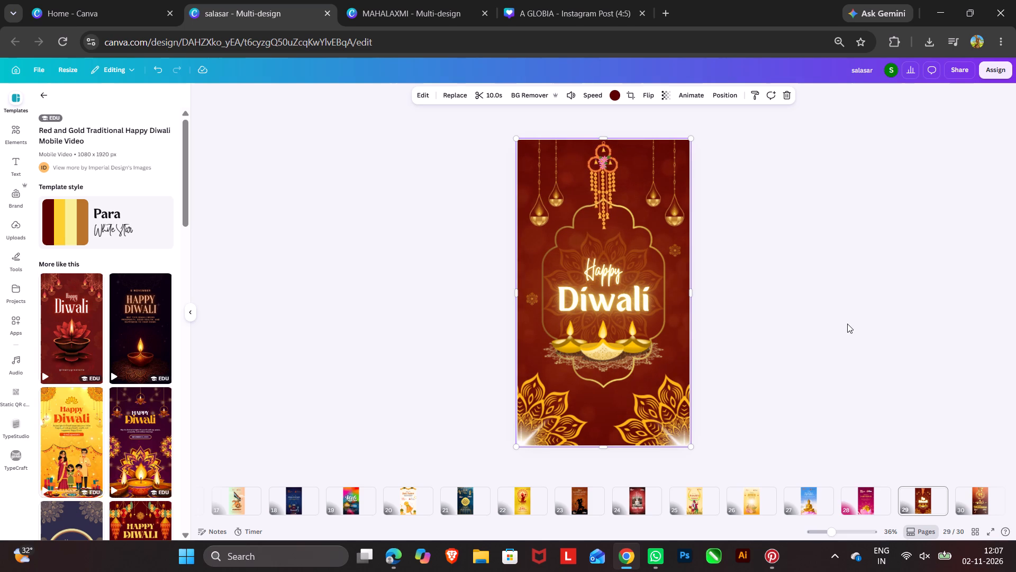
Select page 29 and preview its Diwali animation on the canvas.
{"action": "left_click", "coordinate": [931, 493]}
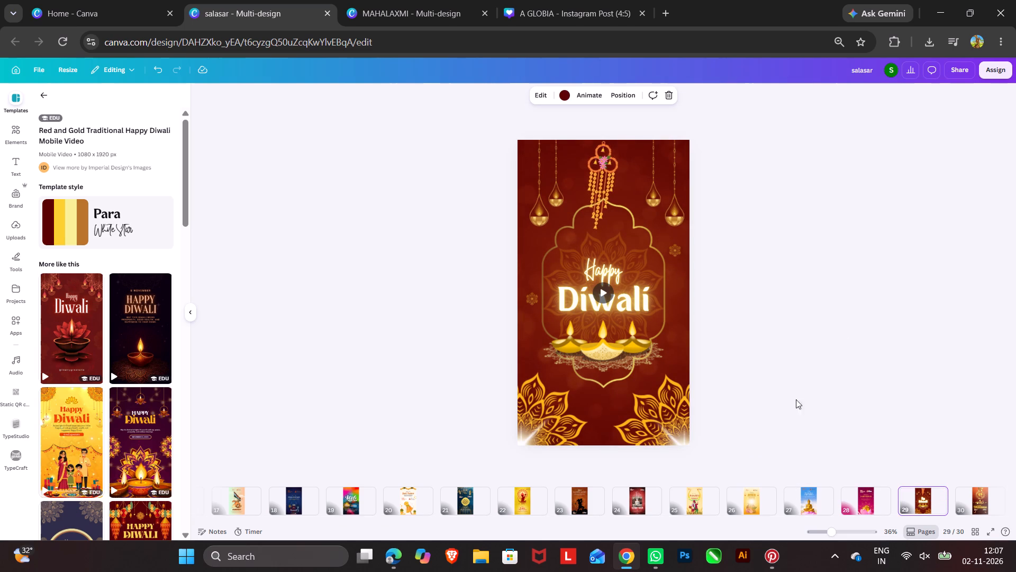
{"action": "left_click", "coordinate": [598, 292]}
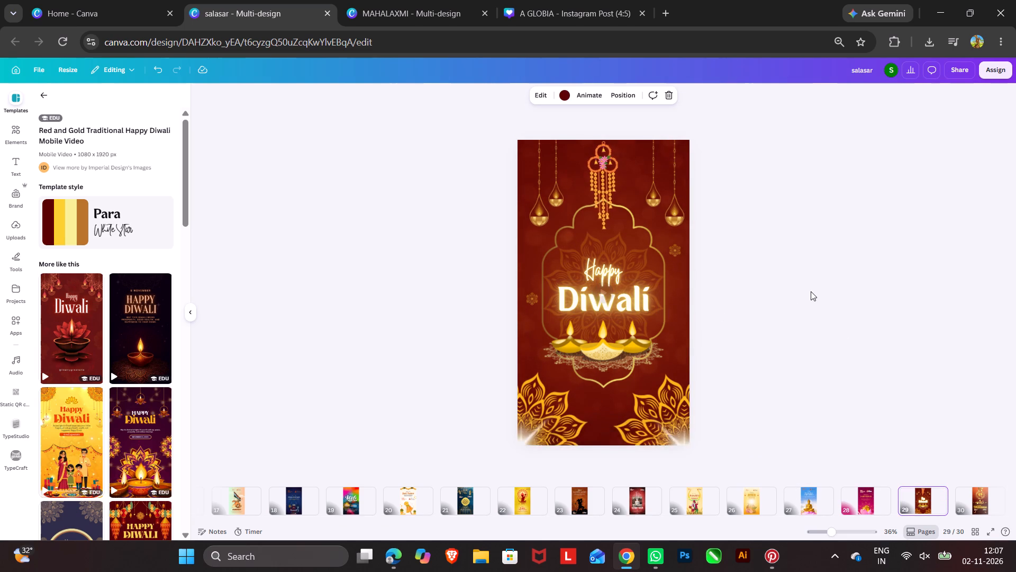
{"action": "left_click", "coordinate": [601, 300]}
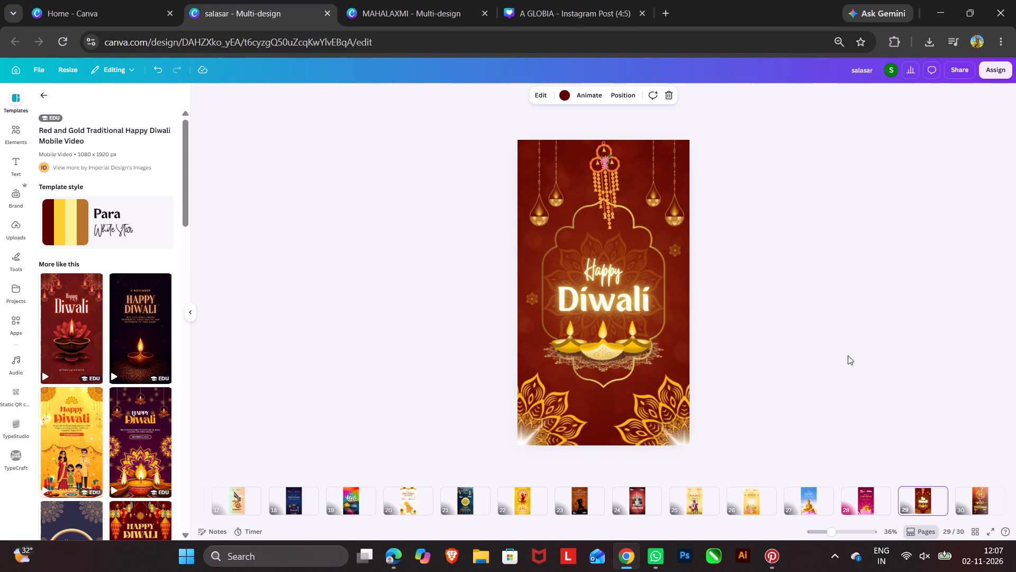
Switch page 29 to editing as a video.
{"action": "right_click", "coordinate": [921, 501]}
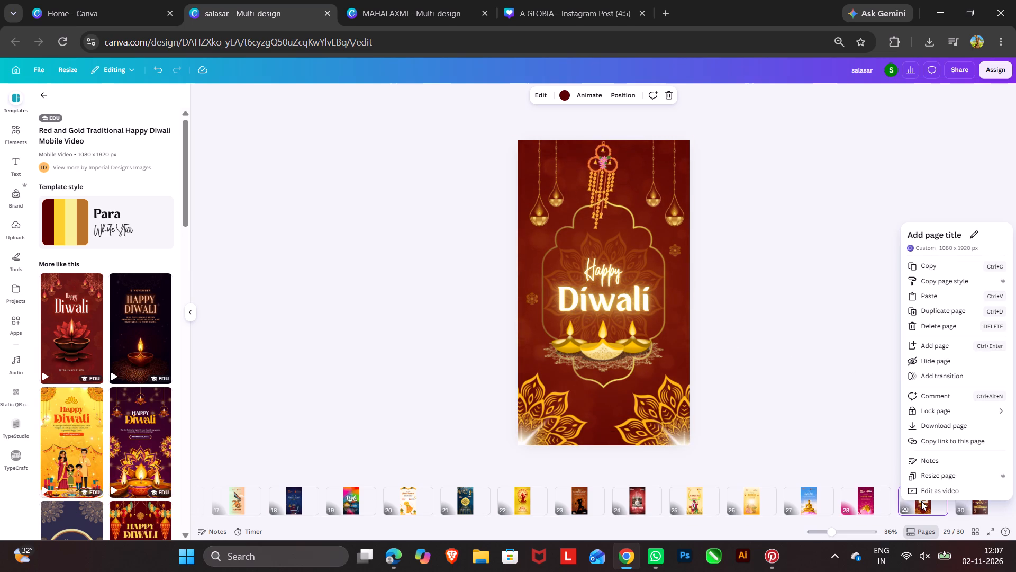
{"action": "left_click", "coordinate": [930, 489]}
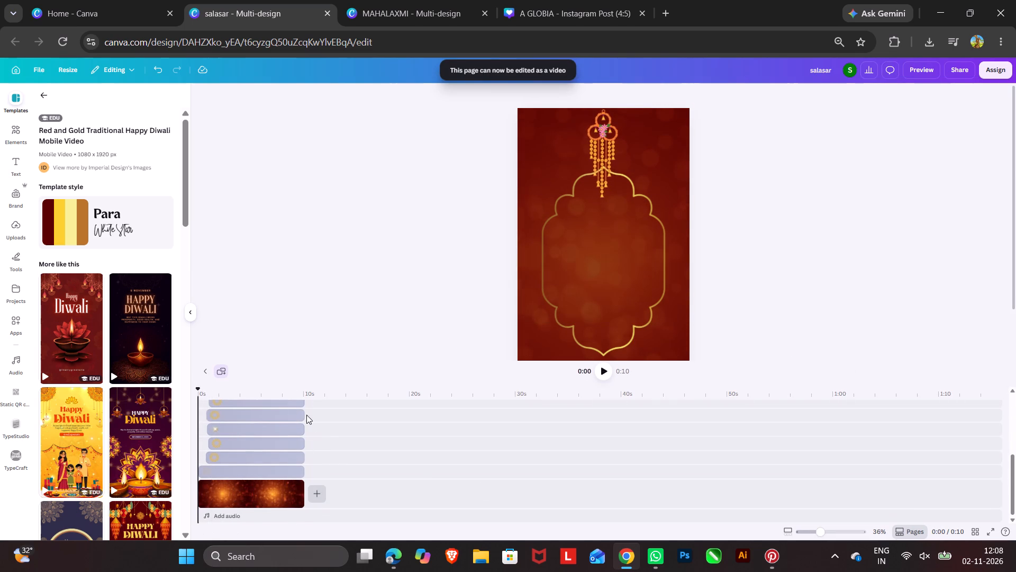
Extend the red background video clip on the timeline to about 15.6 s.
{"action": "left_click_drag", "start_coordinate": [302, 495], "coordinate": [348, 495]}
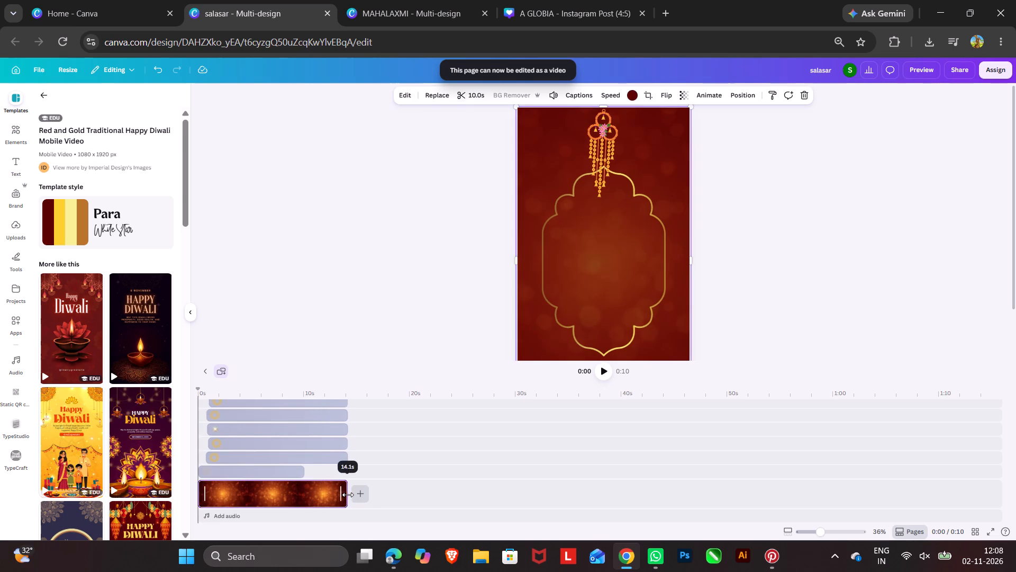
{"action": "left_click_drag", "start_coordinate": [348, 495], "coordinate": [362, 497]}
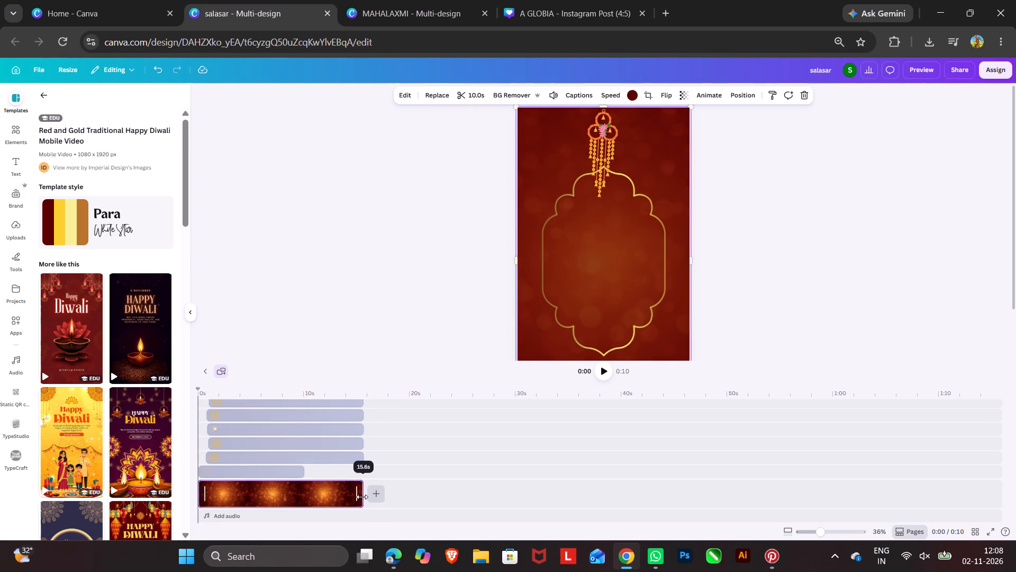
{"action": "left_click_drag", "start_coordinate": [362, 497], "coordinate": [361, 497]}
Extend the central mandala, hanging ornament and gold frame clips to the background's end at about 15.6 s.
{"action": "left_click_drag", "start_coordinate": [302, 475], "coordinate": [336, 478]}
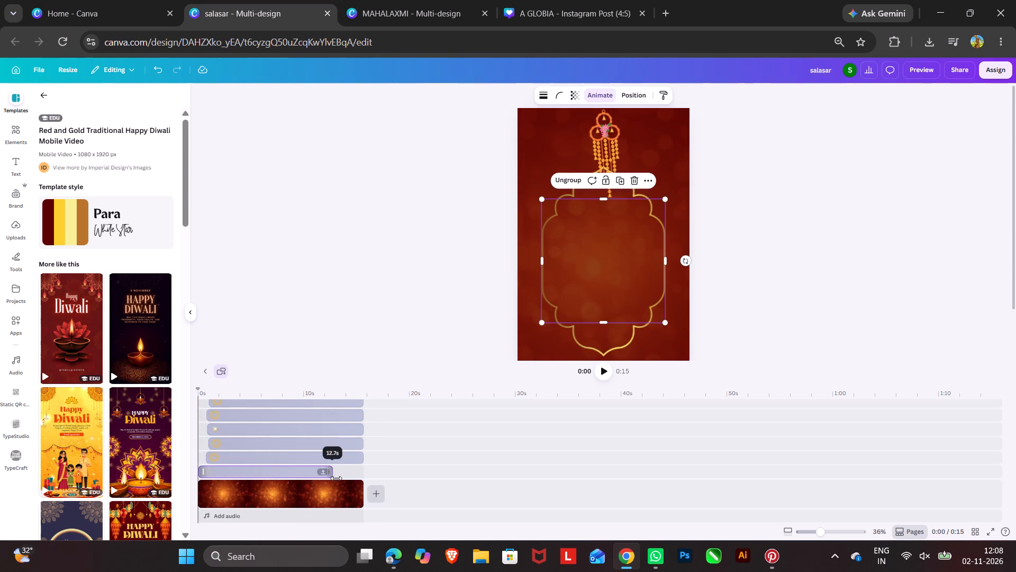
{"action": "left_click_drag", "start_coordinate": [336, 478], "coordinate": [362, 481]}
{"action": "scroll", "coordinate": [363, 479], "scroll_direction": "up", "scroll_amount": 2}
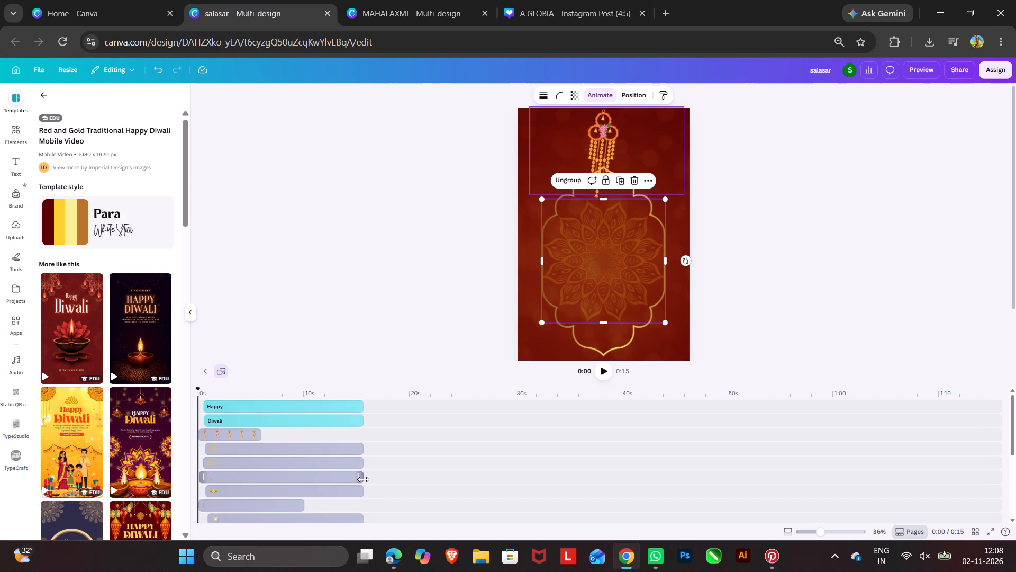
{"action": "left_click_drag", "start_coordinate": [260, 436], "coordinate": [290, 443]}
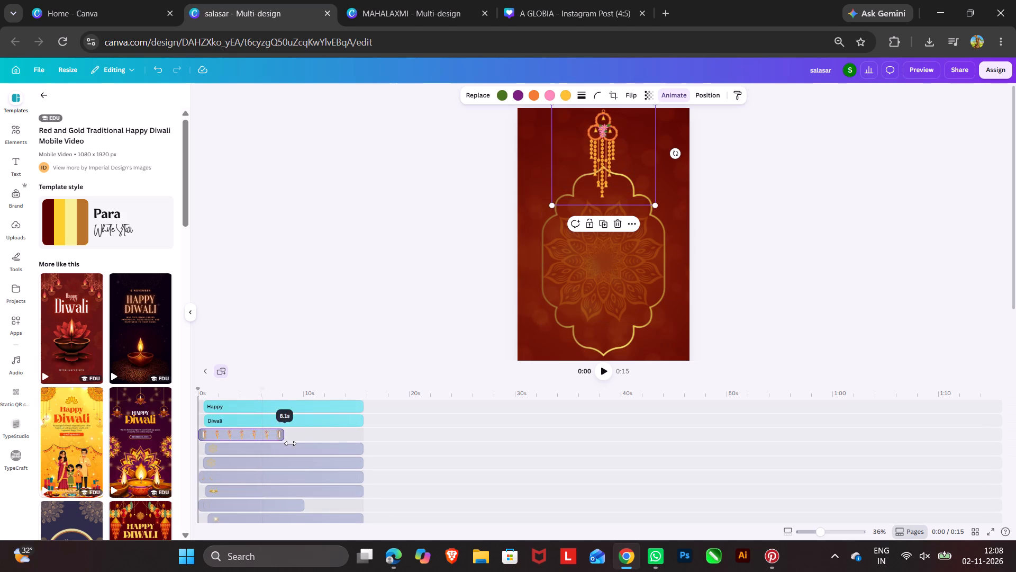
{"action": "left_click_drag", "start_coordinate": [290, 443], "coordinate": [362, 451]}
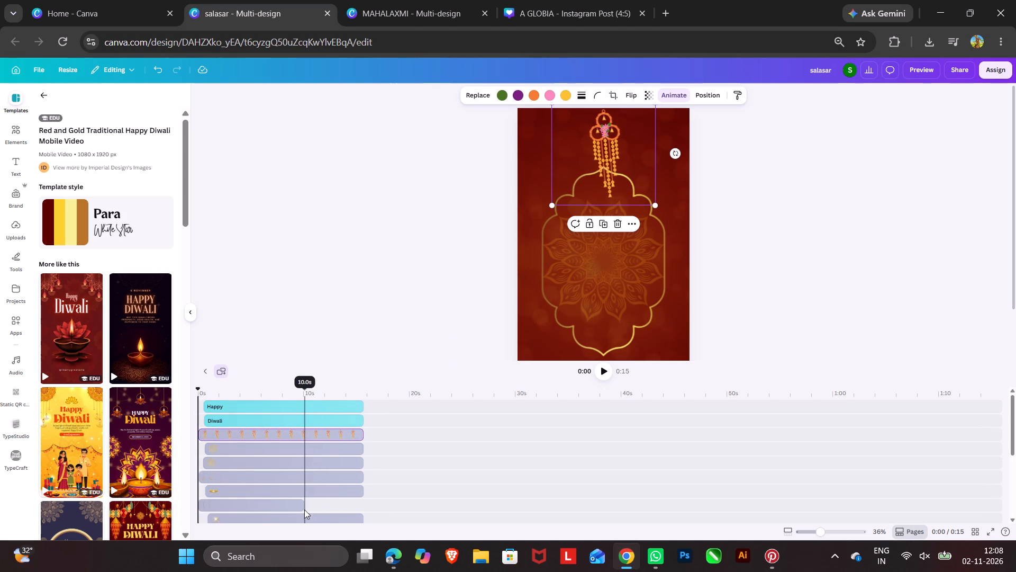
{"action": "left_click_drag", "start_coordinate": [303, 508], "coordinate": [361, 505]}
{"action": "scroll", "coordinate": [349, 469], "scroll_direction": "up", "scroll_amount": 4}
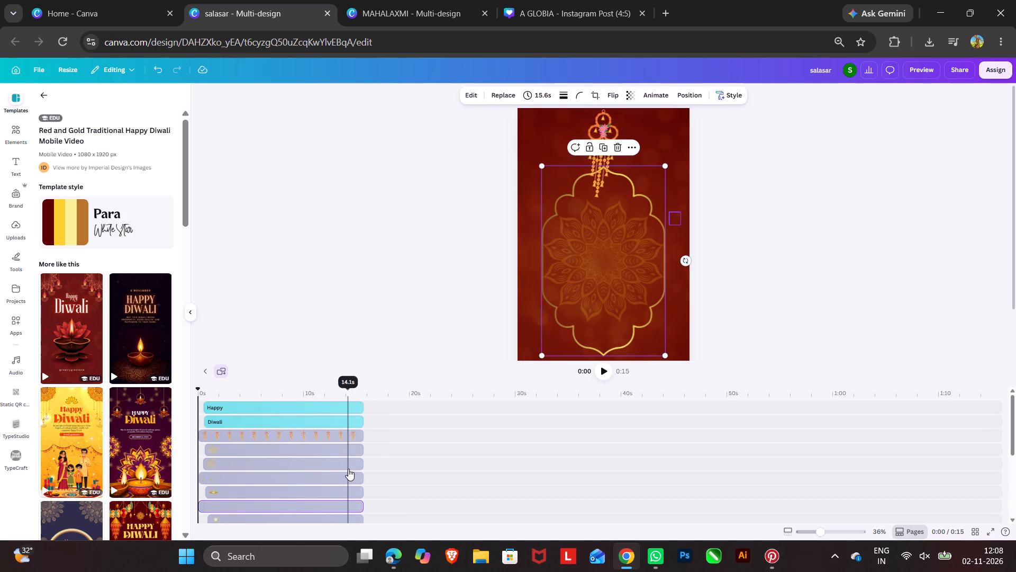
{"action": "scroll", "coordinate": [348, 469], "scroll_direction": "up", "scroll_amount": 3}
{"action": "scroll", "coordinate": [348, 468], "scroll_direction": "down", "scroll_amount": 9}
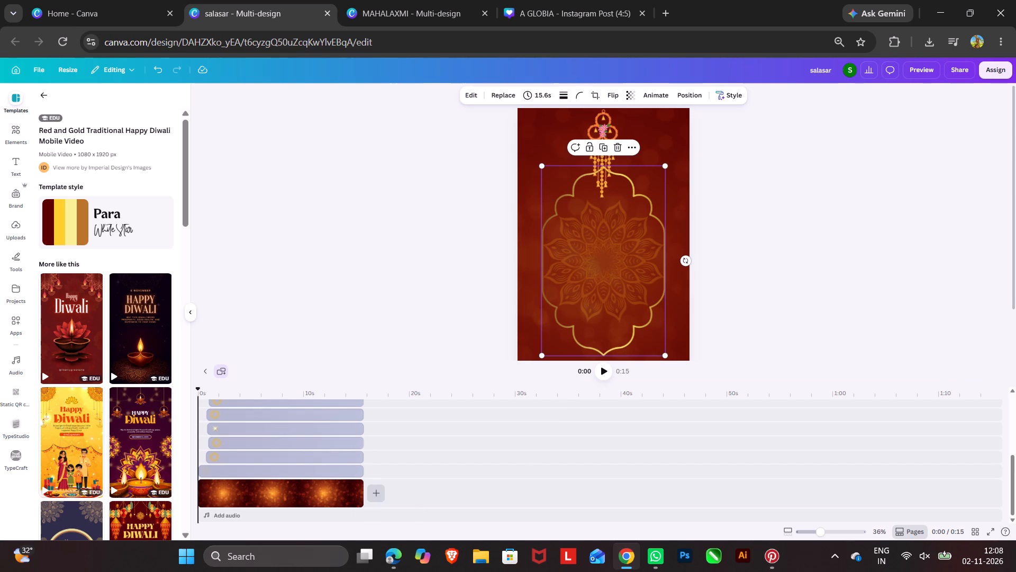
Play the start of the extended Diwali video to check its animation.
{"action": "left_click", "coordinate": [603, 368]}
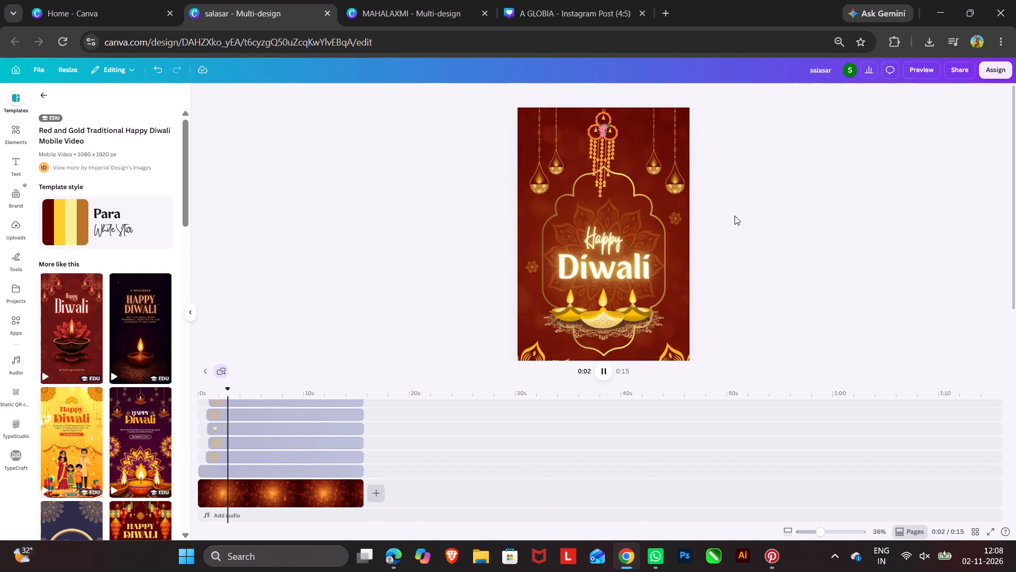
{"action": "left_click", "coordinate": [345, 298]}
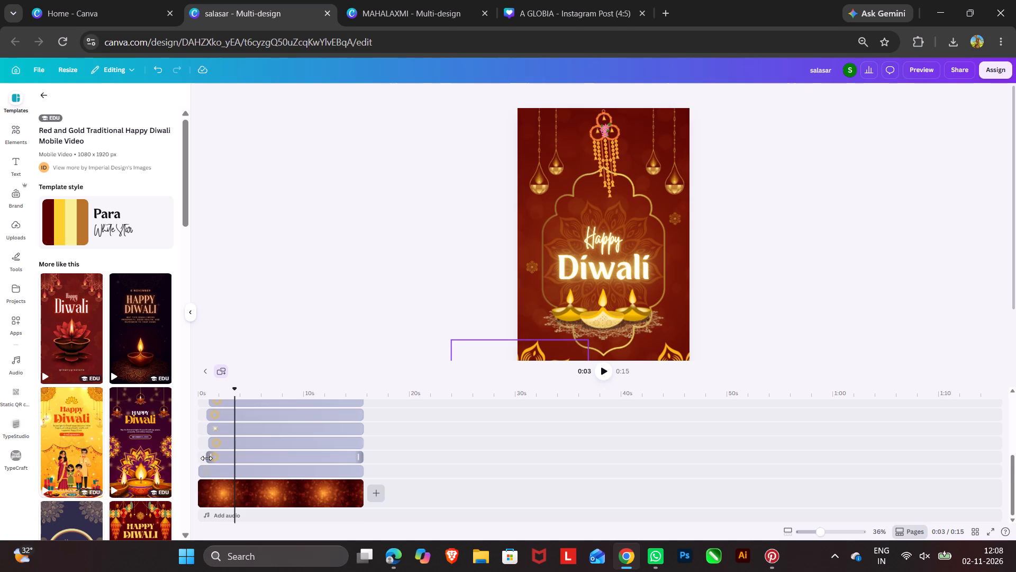
Extend the starts of the corner mandala, sparkle, diya and small flower clips back to 0 s on the timeline.
{"action": "left_click_drag", "start_coordinate": [206, 458], "coordinate": [195, 460]}
{"action": "left_click_drag", "start_coordinate": [211, 443], "coordinate": [190, 446]}
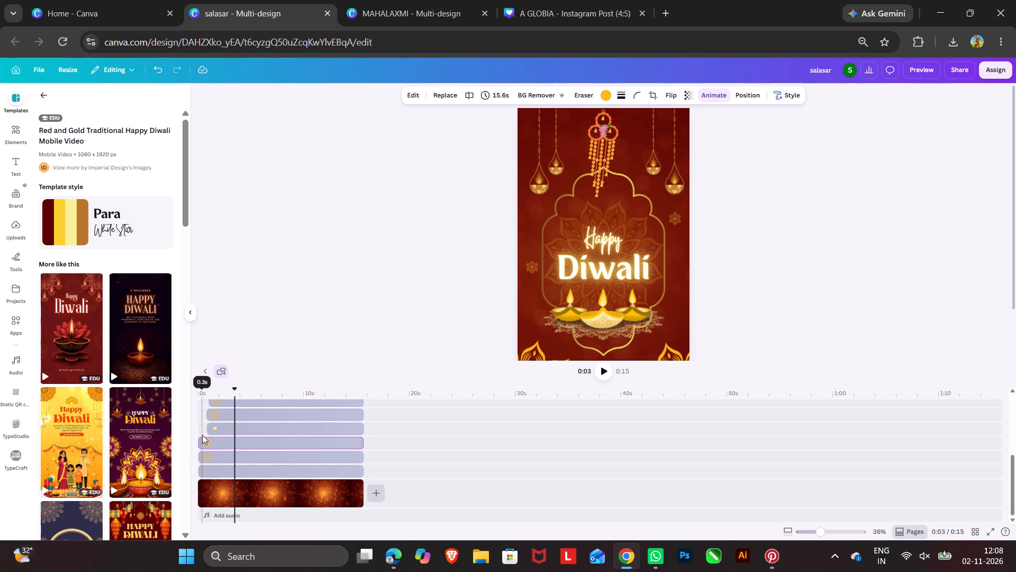
{"action": "left_click_drag", "start_coordinate": [208, 431], "coordinate": [195, 432]}
{"action": "left_click_drag", "start_coordinate": [212, 416], "coordinate": [193, 419]}
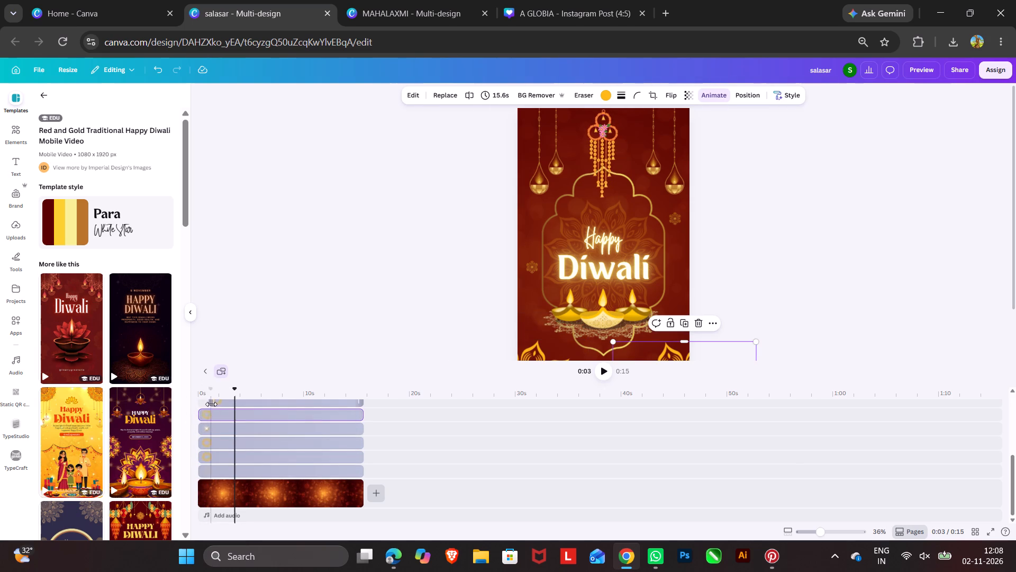
{"action": "left_click_drag", "start_coordinate": [211, 404], "coordinate": [192, 407]}
{"action": "scroll", "coordinate": [215, 407], "scroll_direction": "up", "scroll_amount": 1}
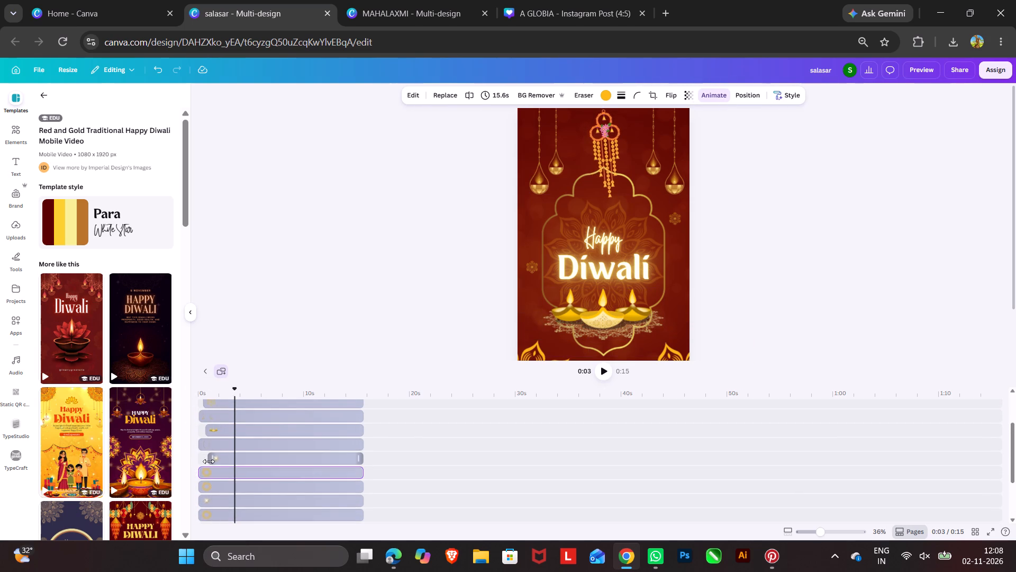
{"action": "left_click_drag", "start_coordinate": [208, 462], "coordinate": [194, 464]}
{"action": "left_click_drag", "start_coordinate": [212, 430], "coordinate": [201, 432]}
{"action": "scroll", "coordinate": [212, 412], "scroll_direction": "up", "scroll_amount": 1}
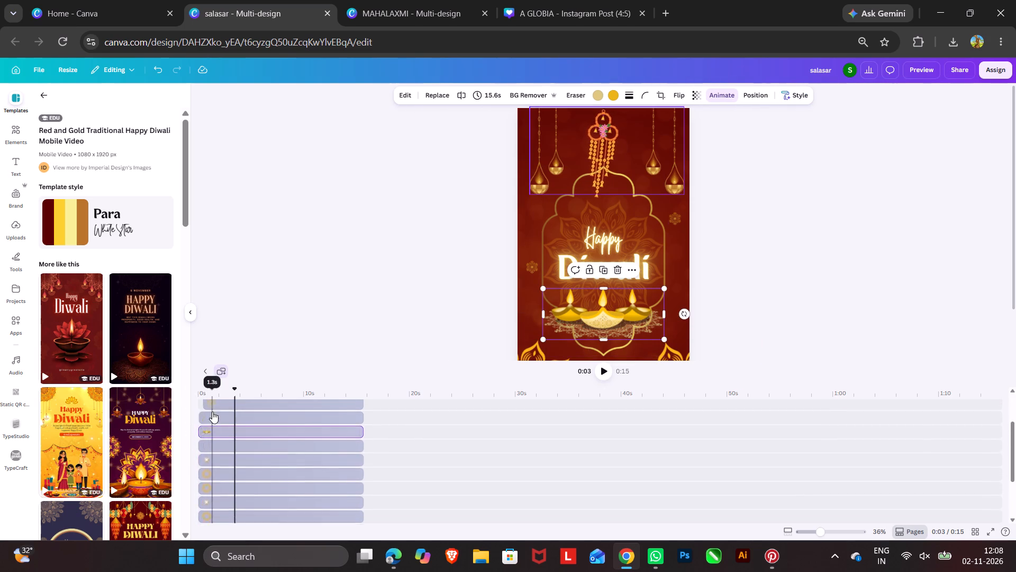
{"action": "left_click_drag", "start_coordinate": [210, 451], "coordinate": [201, 453]}
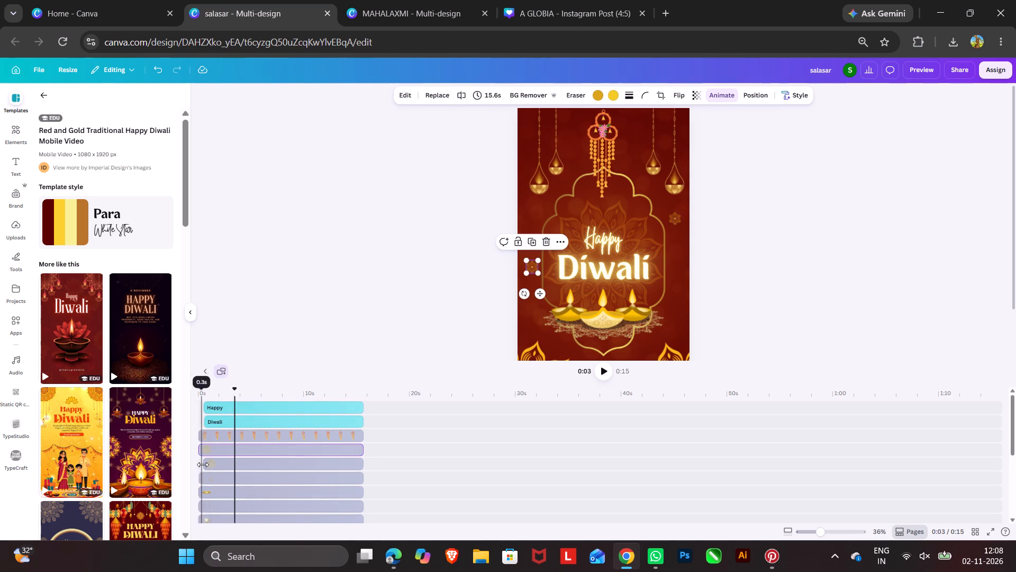
{"action": "left_click_drag", "start_coordinate": [205, 463], "coordinate": [196, 465]}
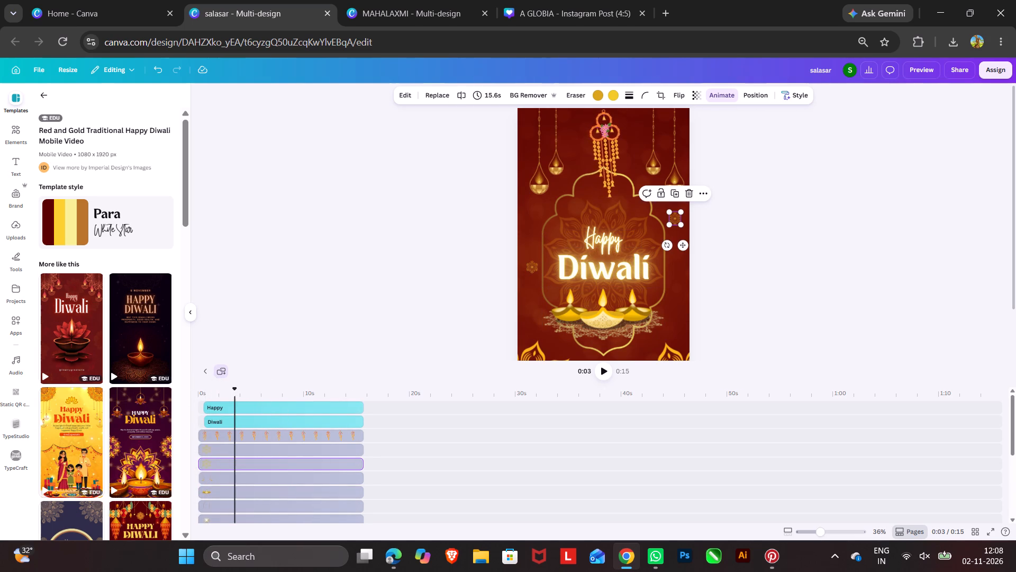
Play the Diwali video from the beginning to check the adjusted clip starts.
{"action": "left_click_drag", "start_coordinate": [237, 389], "coordinate": [147, 401]}
{"action": "left_click", "coordinate": [601, 365]}
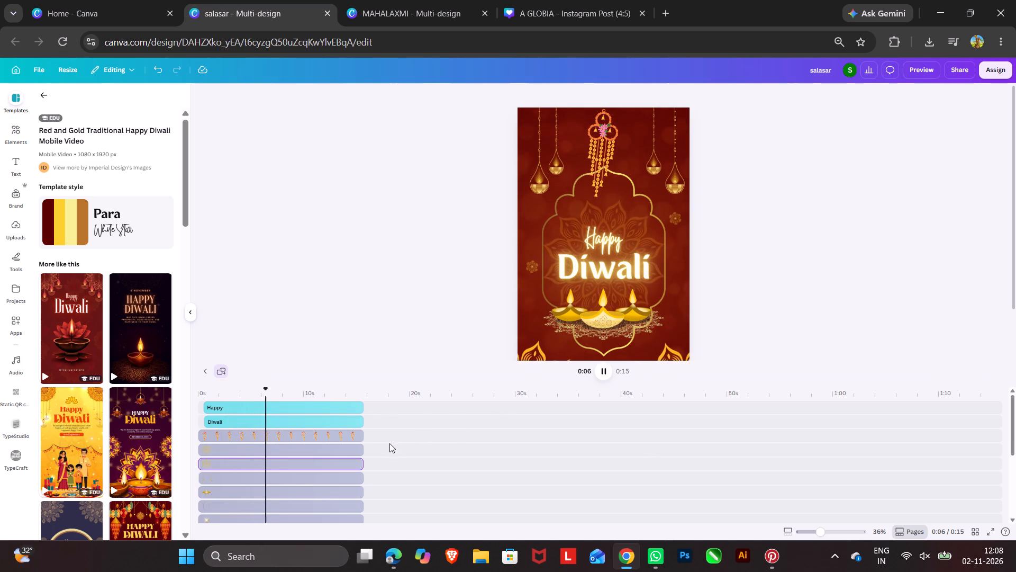
Apply the Succession animation to the "Happy" and "Diwali" texts.
{"action": "left_click", "coordinate": [618, 242]}
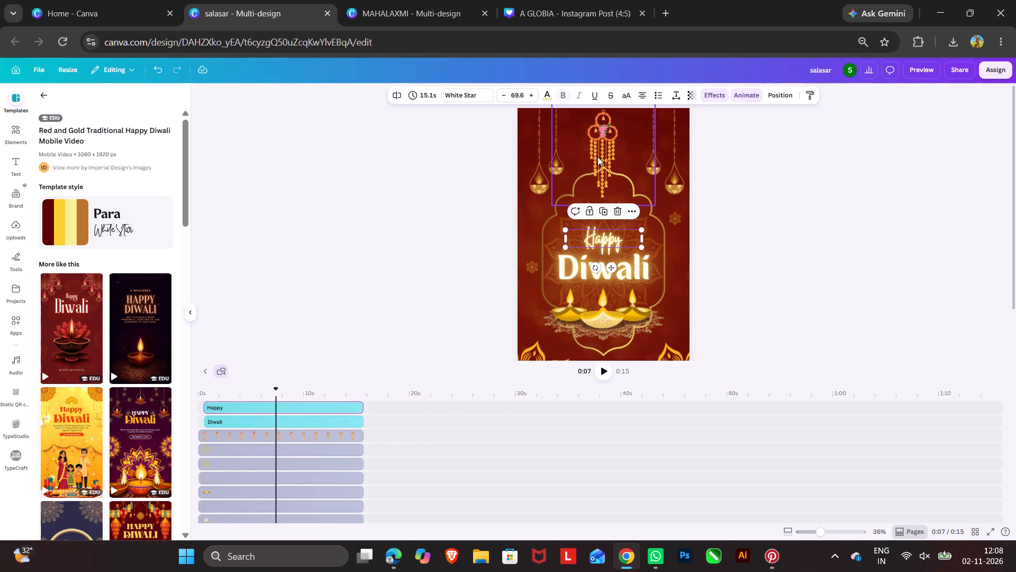
{"action": "left_click", "coordinate": [742, 95]}
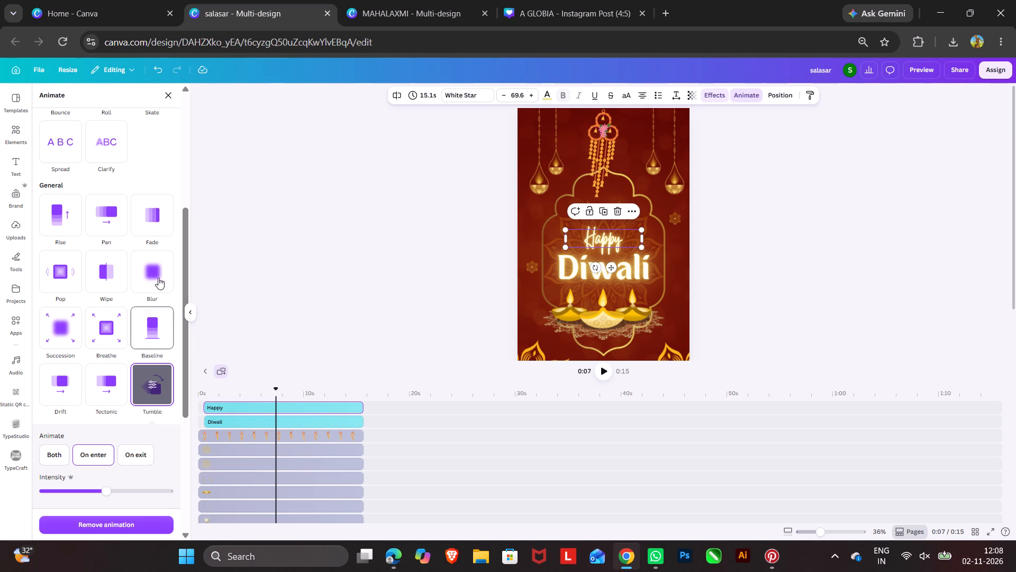
{"action": "left_click", "coordinate": [59, 332]}
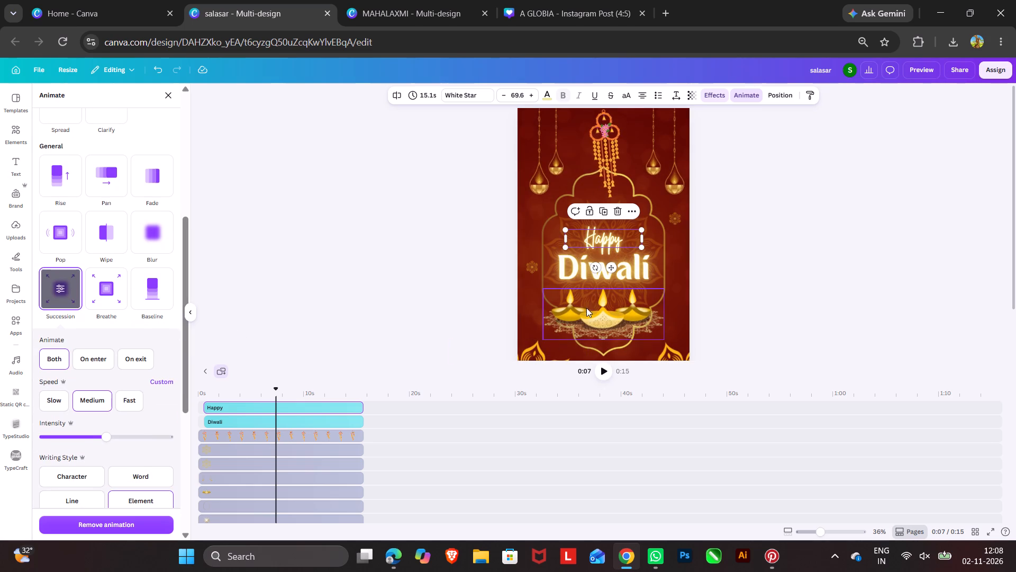
{"action": "left_click", "coordinate": [601, 276]}
{"action": "left_click_drag", "start_coordinate": [48, 294], "coordinate": [53, 293]}
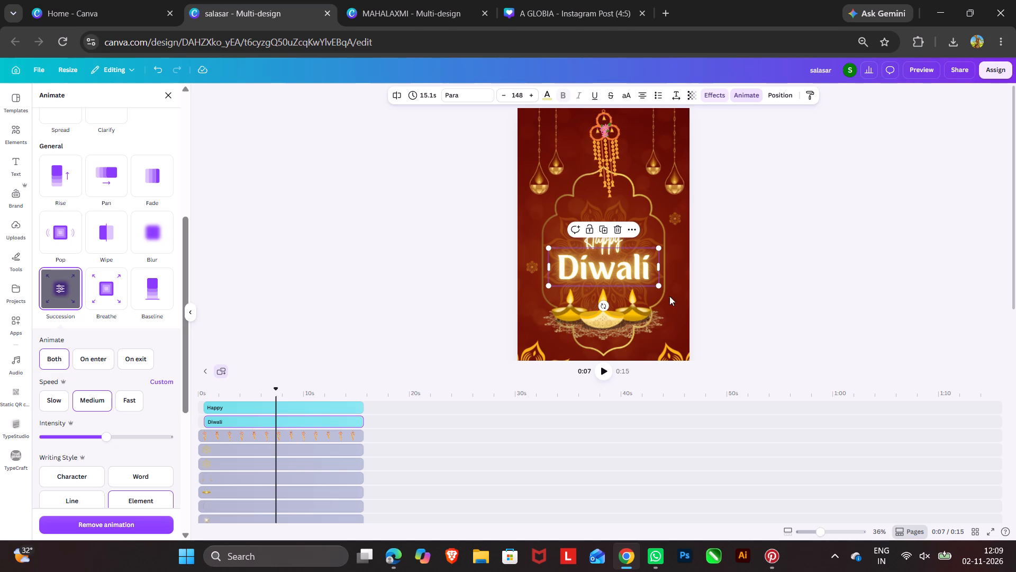
Leave page 29's video timeline and return to the page thumbnail strip.
{"action": "left_click", "coordinate": [905, 534]}
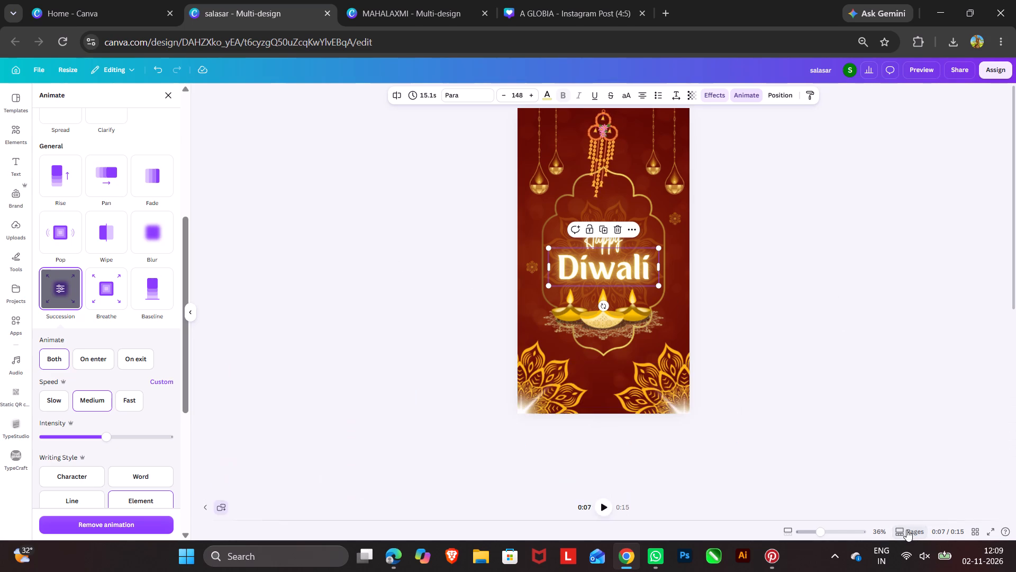
{"action": "scroll", "coordinate": [734, 397], "scroll_direction": "down", "scroll_amount": 4}
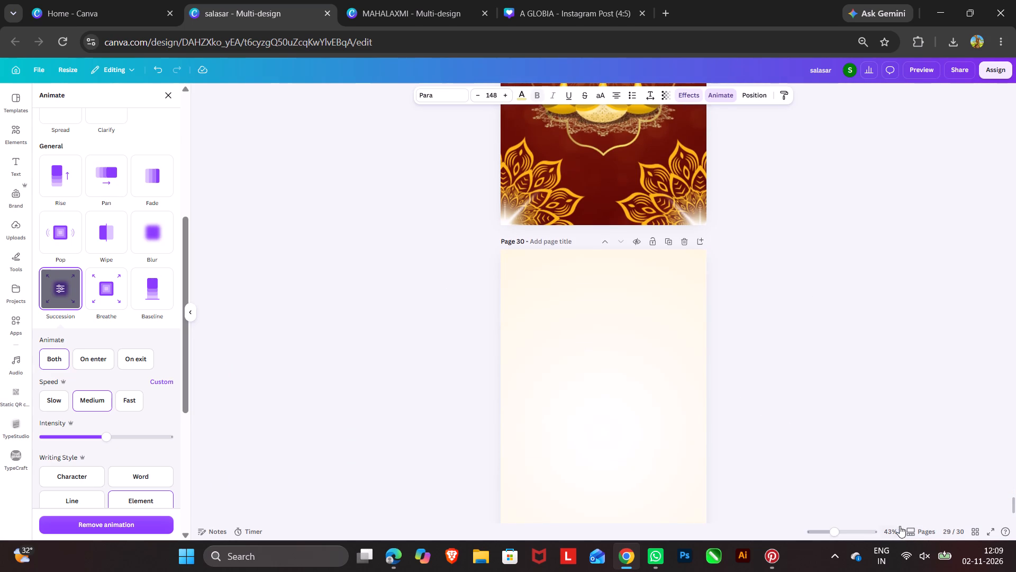
{"action": "left_click", "coordinate": [912, 533]}
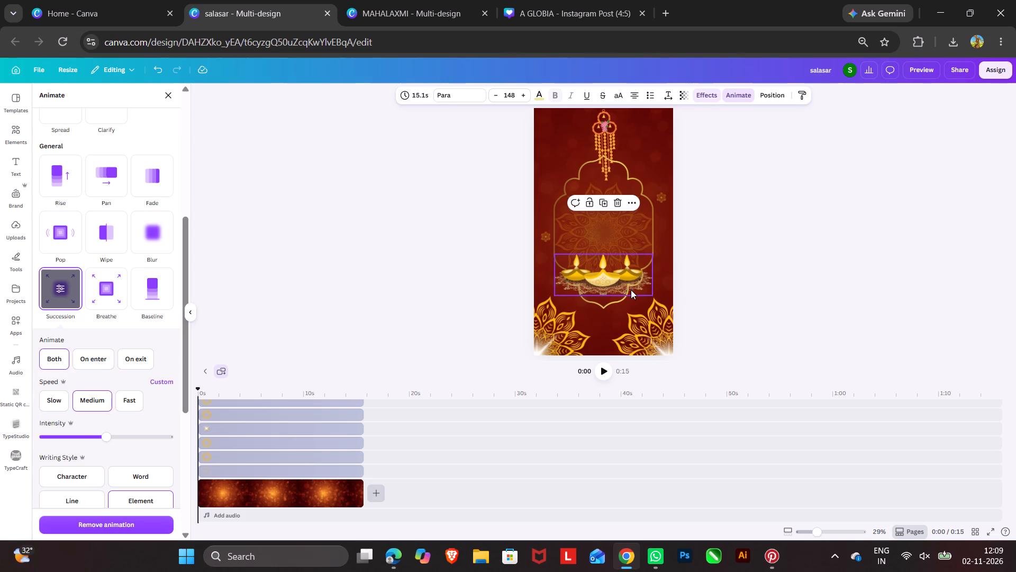
{"action": "right_click", "coordinate": [631, 290]}
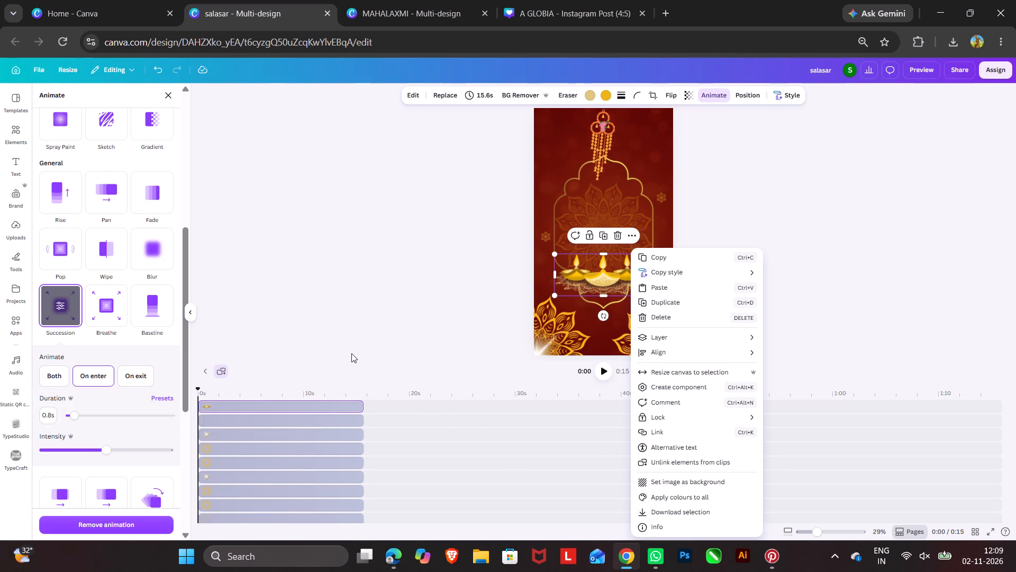
{"action": "right_click", "coordinate": [351, 353]}
{"action": "left_click", "coordinate": [221, 371]}
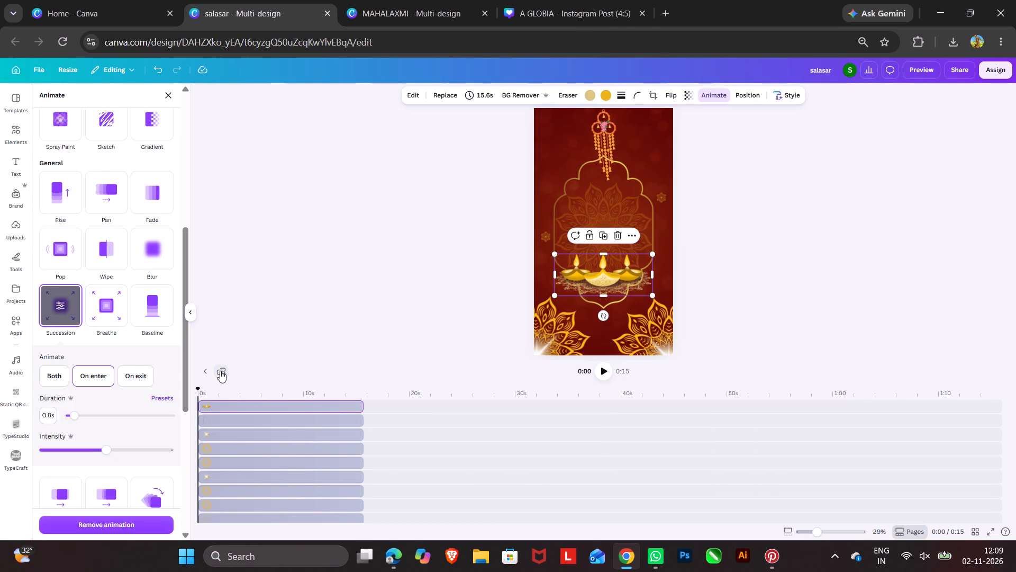
{"action": "left_click", "coordinate": [220, 371]}
{"action": "left_click", "coordinate": [205, 370]}
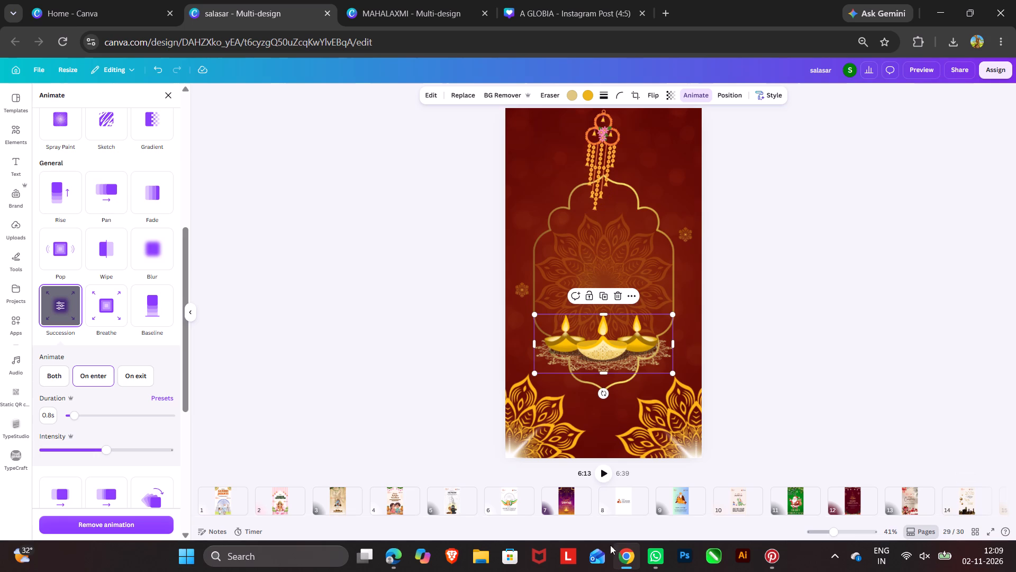
Play page 29 to check the new text animations.
{"action": "left_click", "coordinate": [602, 471]}
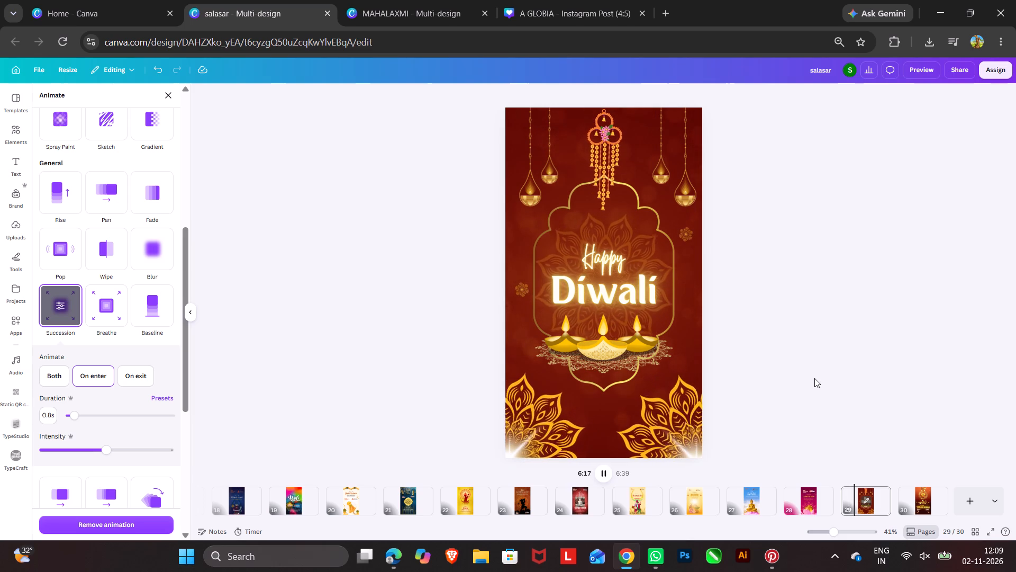
Copy the grouped SSCM and Shree Salasar logos from page 28 to page 29 and place them centred just below the hanging ornament.
{"action": "left_click", "coordinate": [809, 505]}
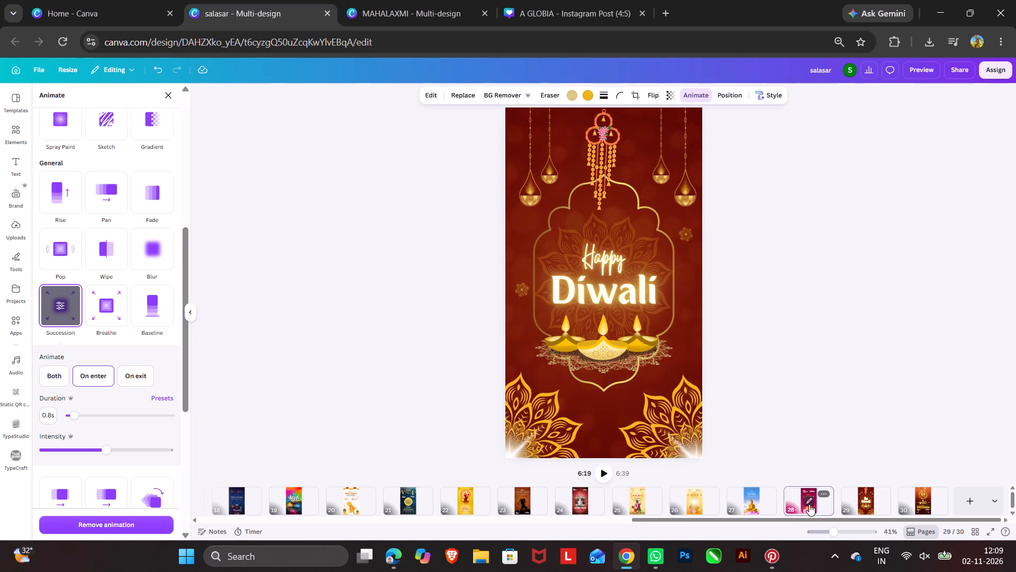
{"action": "left_click", "coordinate": [658, 172]}
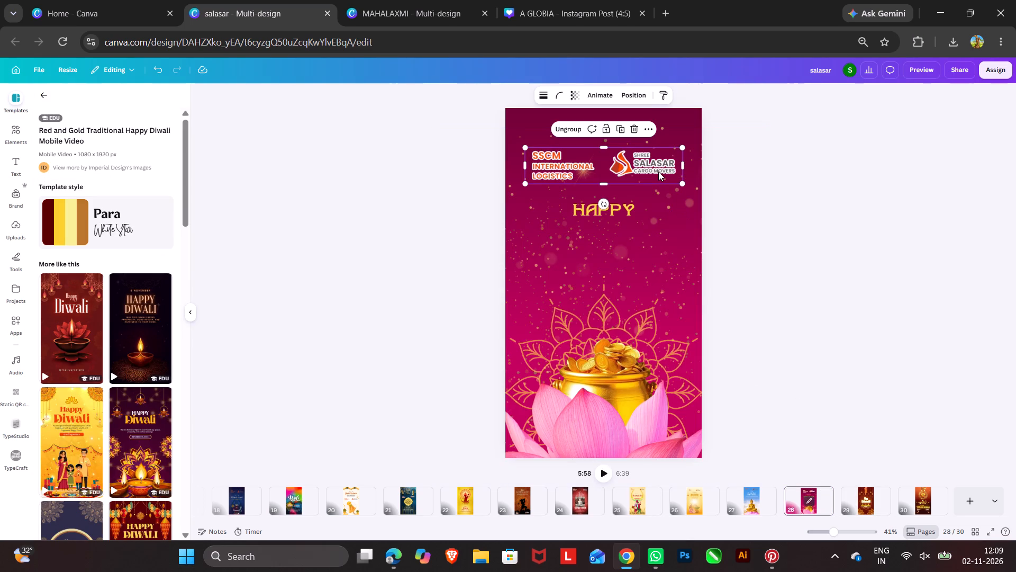
{"action": "key", "text": "ctrl+c"}
{"action": "left_click", "coordinate": [857, 495]}
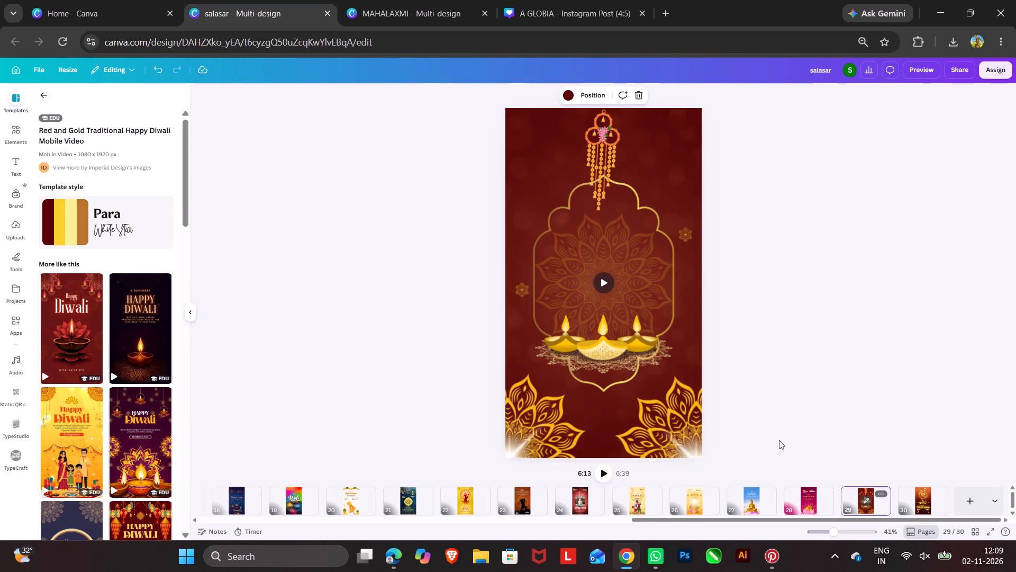
{"action": "left_click", "coordinate": [646, 360]}
{"action": "key", "text": "ctrl+v"}
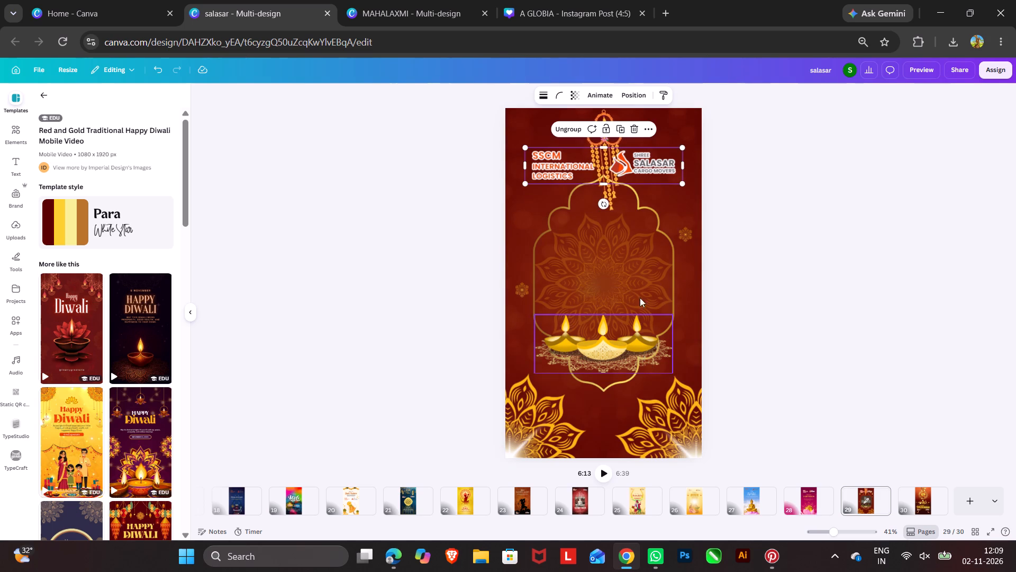
{"action": "left_click_drag", "start_coordinate": [647, 167], "coordinate": [643, 227]}
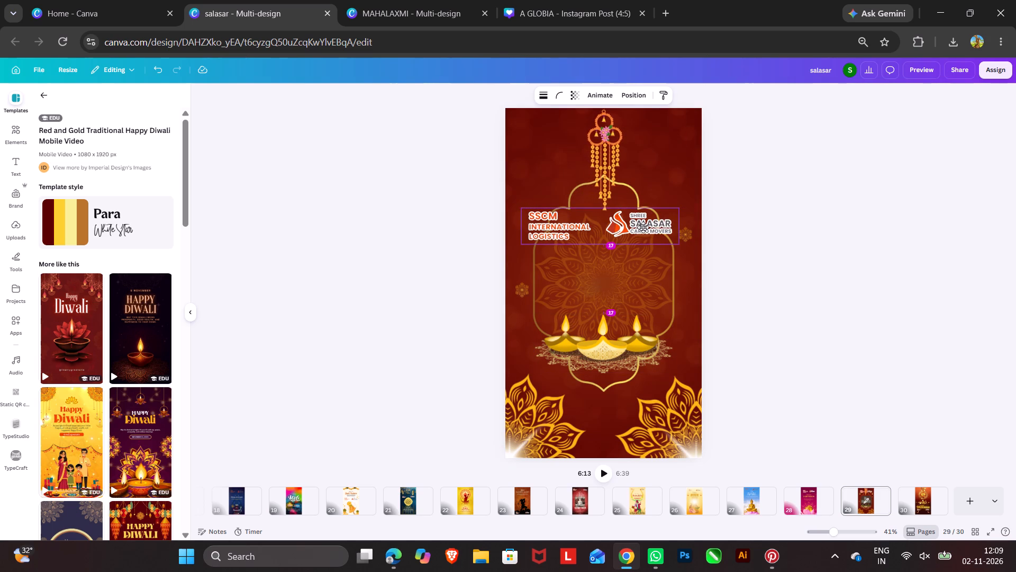
{"action": "left_click_drag", "start_coordinate": [643, 227], "coordinate": [648, 226]}
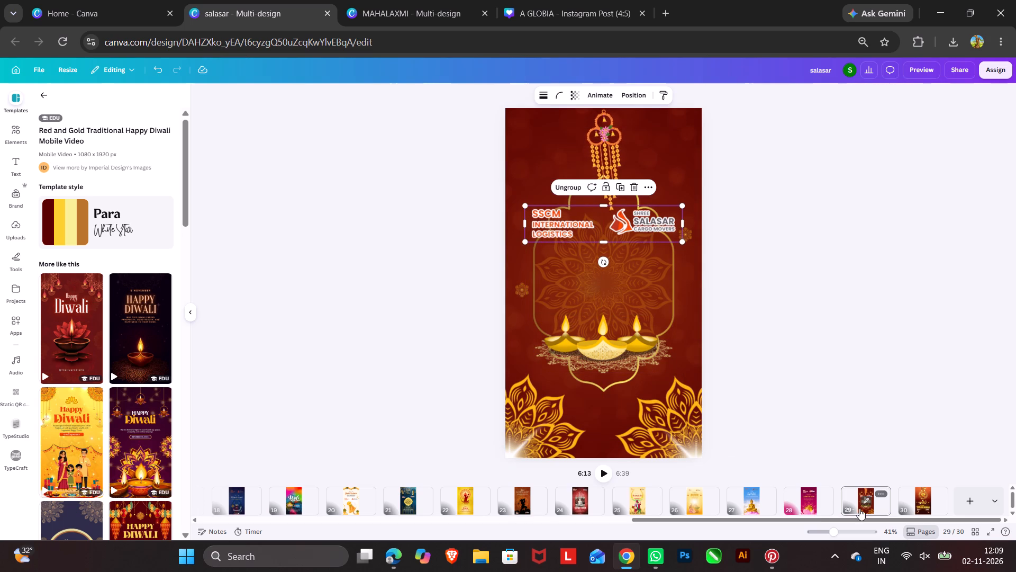
Play page 29 through to its end to check the logos and animations.
{"action": "left_click", "coordinate": [605, 471]}
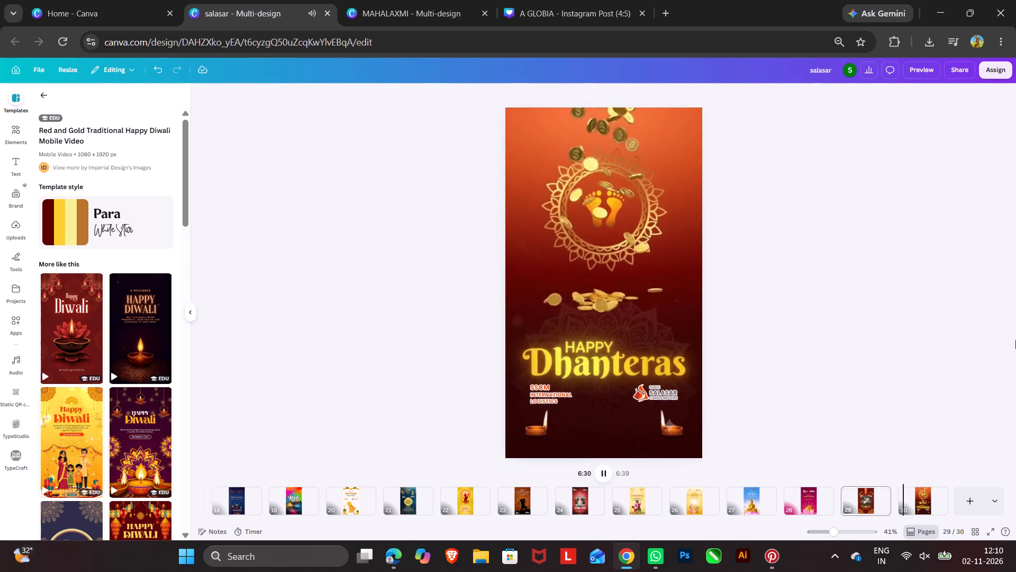
Reopen page 29's timeline and set the "Happy" and "Diwali" text animations to play on enter only.
{"action": "left_click", "coordinate": [873, 503]}
{"action": "left_click", "coordinate": [866, 500]}
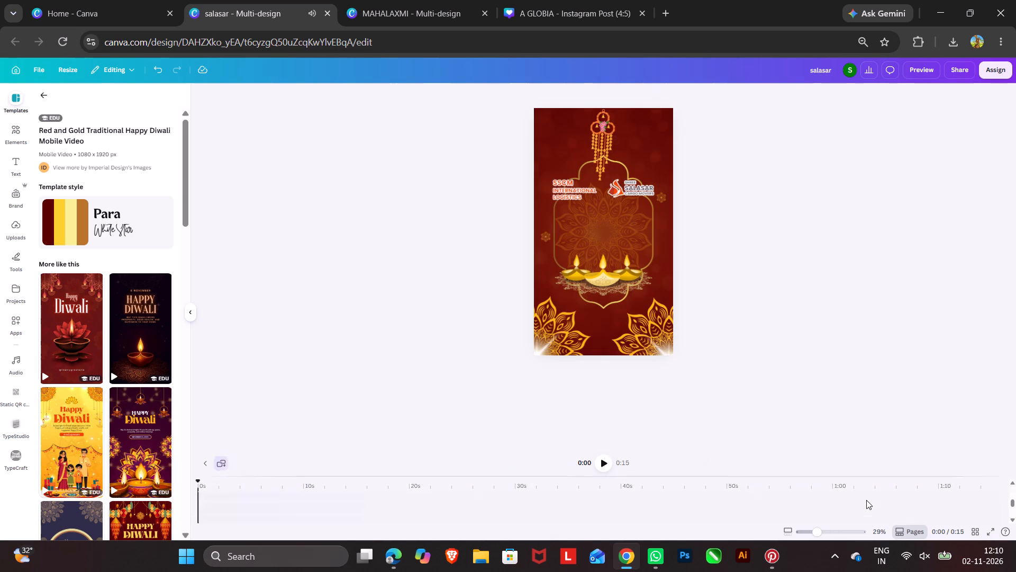
{"action": "left_click", "coordinate": [617, 234]}
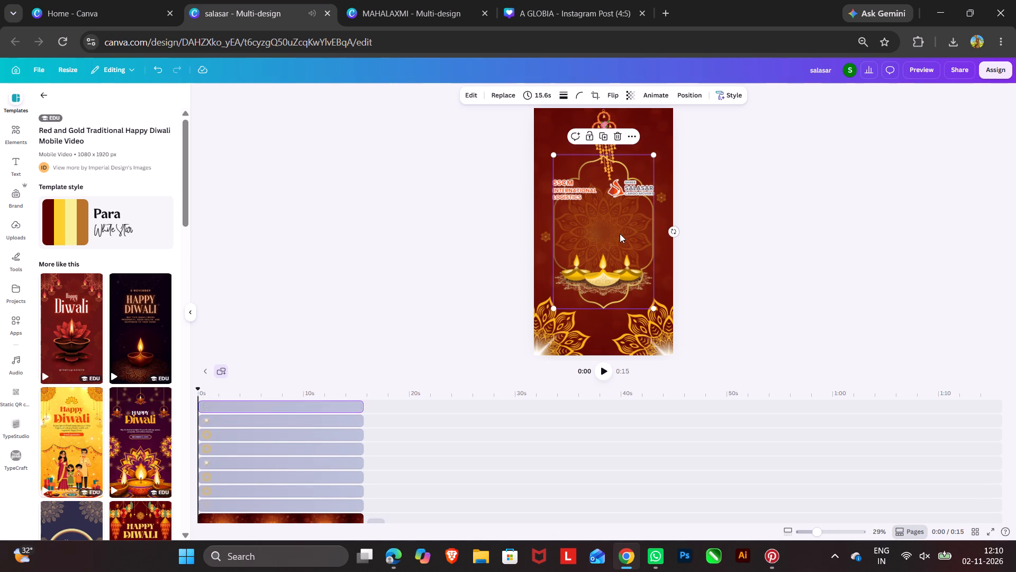
{"action": "left_click", "coordinate": [616, 243]}
{"action": "left_click", "coordinate": [615, 240]}
{"action": "scroll", "coordinate": [245, 460], "scroll_direction": "up", "scroll_amount": 8}
{"action": "left_click", "coordinate": [241, 437]}
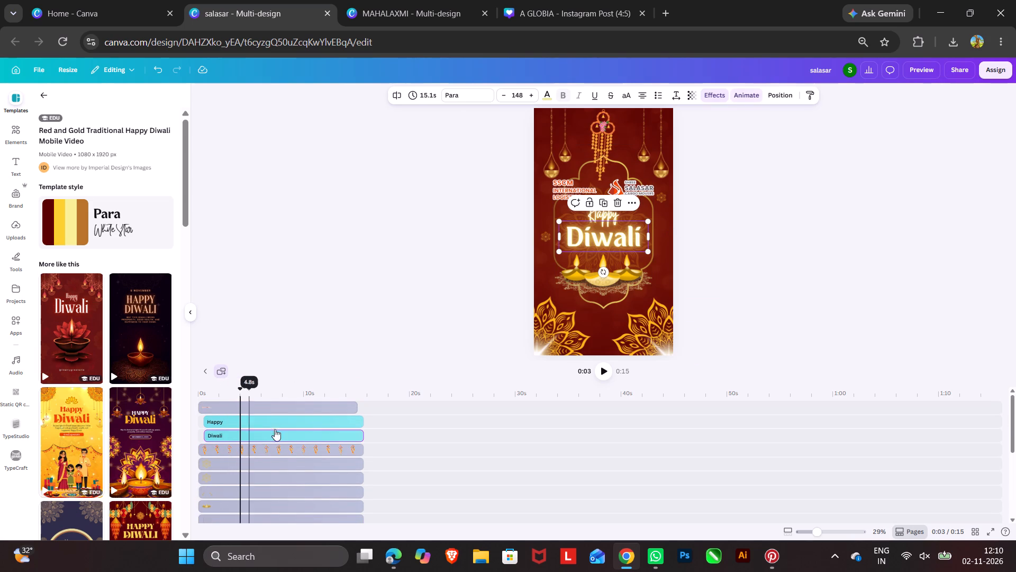
{"action": "left_click", "coordinate": [341, 420]}
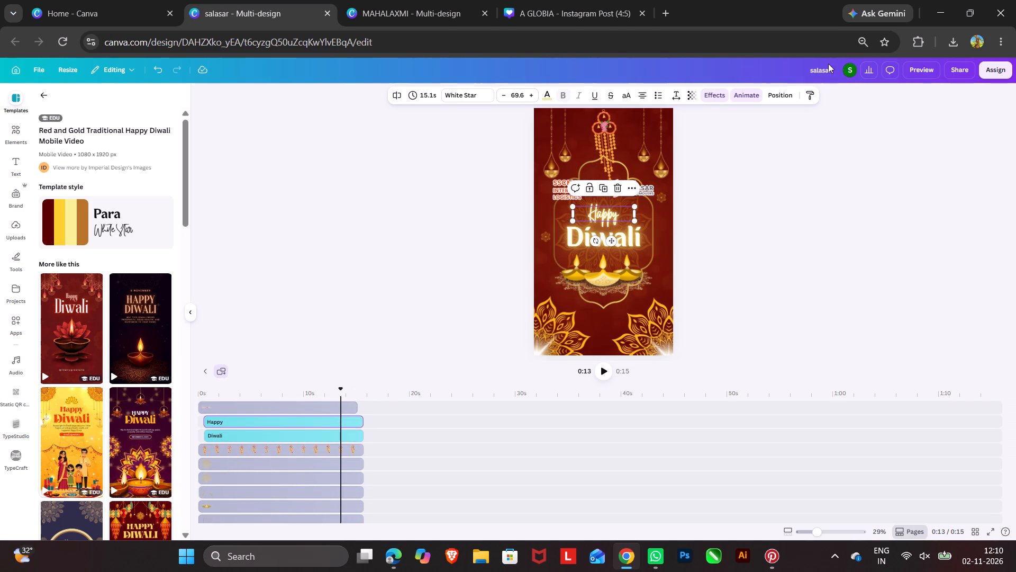
{"action": "left_click", "coordinate": [754, 101]}
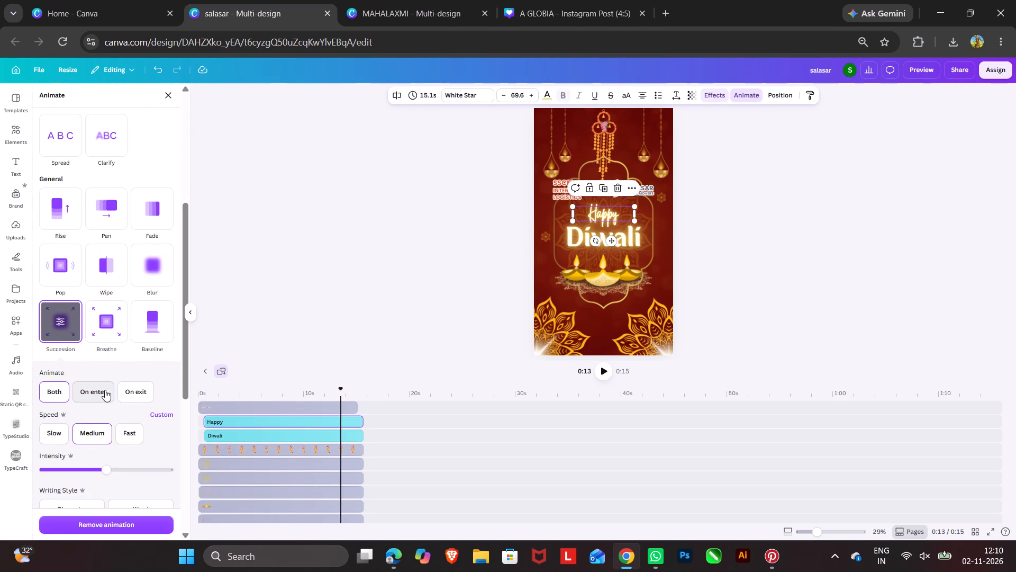
{"action": "left_click", "coordinate": [99, 391]}
{"action": "left_click", "coordinate": [223, 438]}
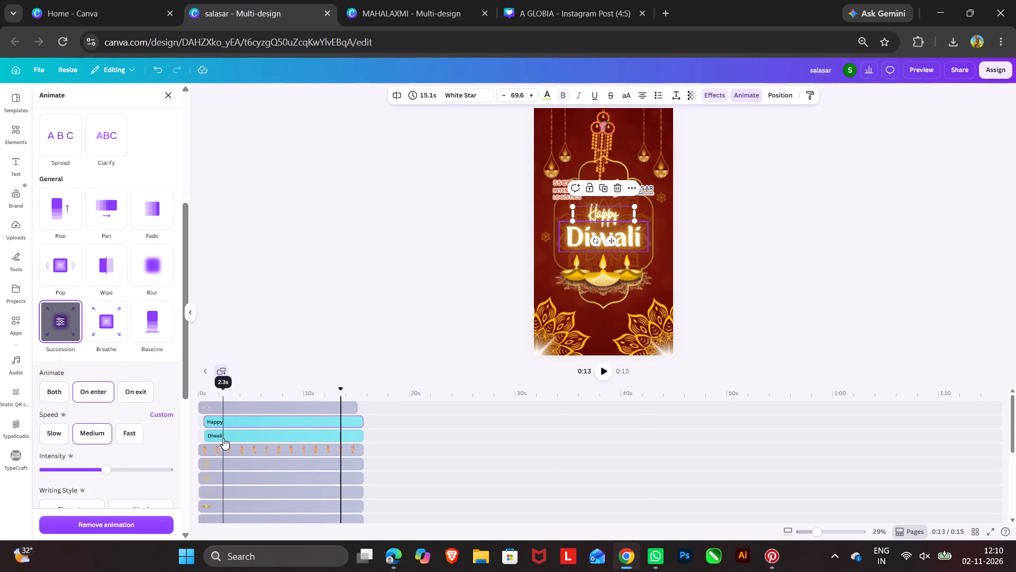
{"action": "left_click", "coordinate": [102, 392]}
{"action": "double_click", "coordinate": [488, 258]}
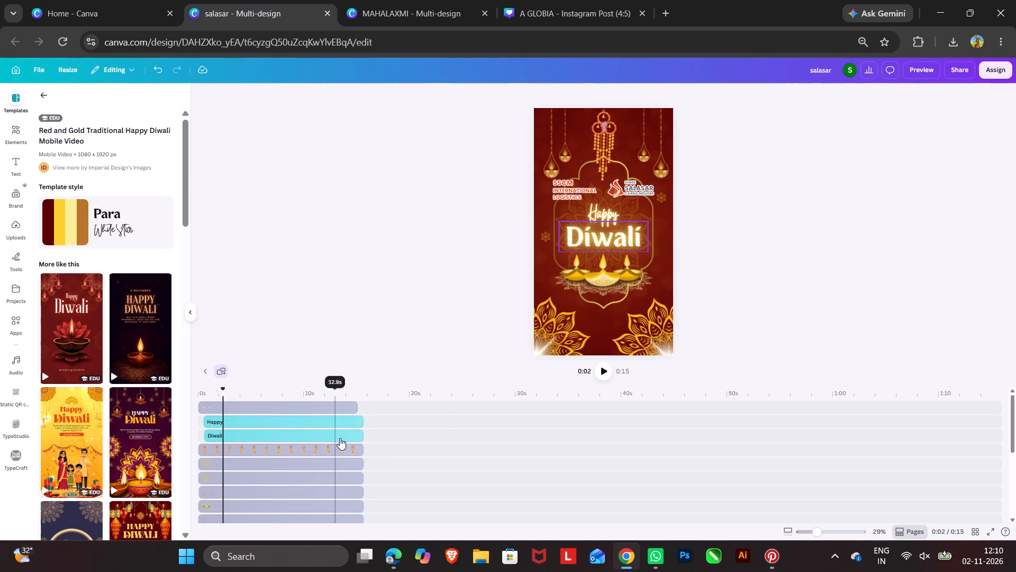
Search the music library for "happy diwali" to find background music for page 29.
{"action": "scroll", "coordinate": [366, 444], "scroll_direction": "down", "scroll_amount": 16}
{"action": "left_click", "coordinate": [212, 517]}
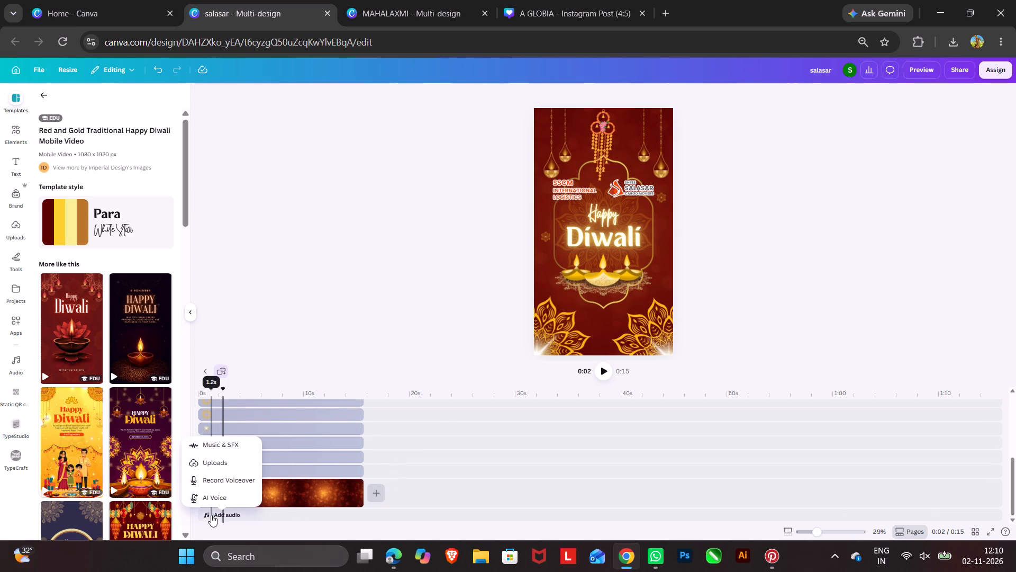
{"action": "left_click", "coordinate": [224, 443]}
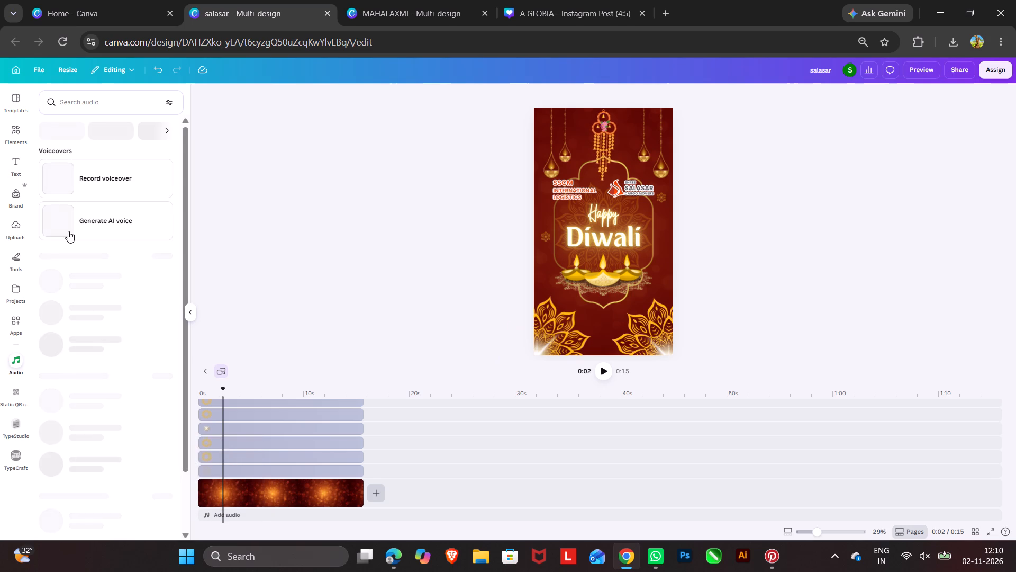
{"action": "left_click", "coordinate": [98, 106]}
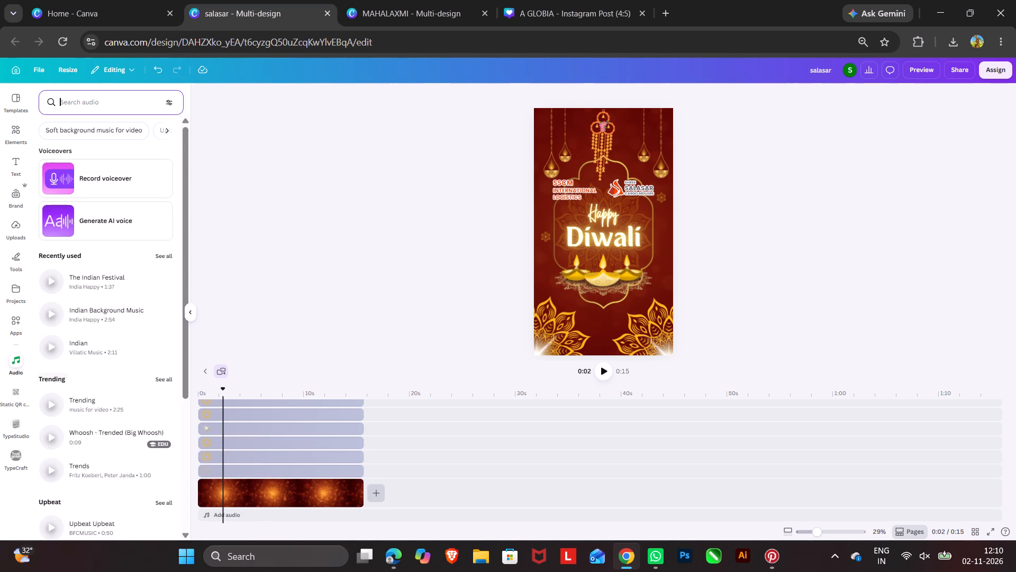
{"action": "type", "text": "happ"}
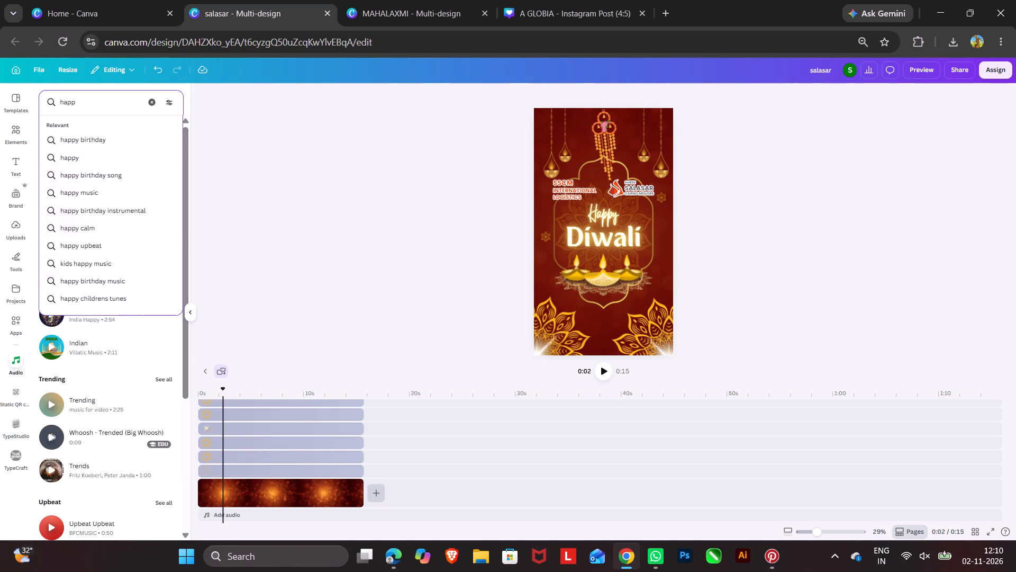
{"action": "type", "text": "y diwali"}
{"action": "key", "text": "space"}
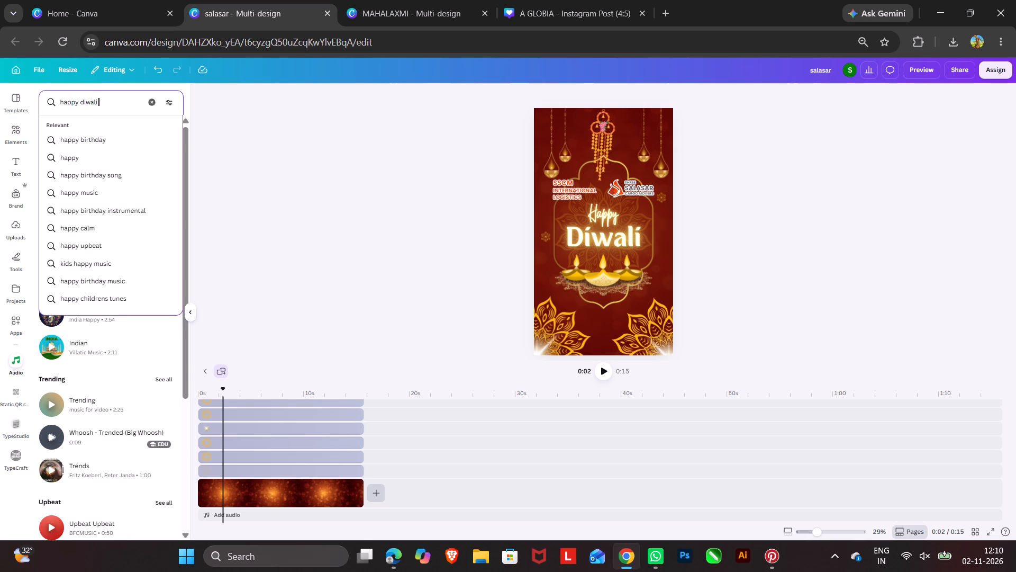
{"action": "key", "text": "Return"}
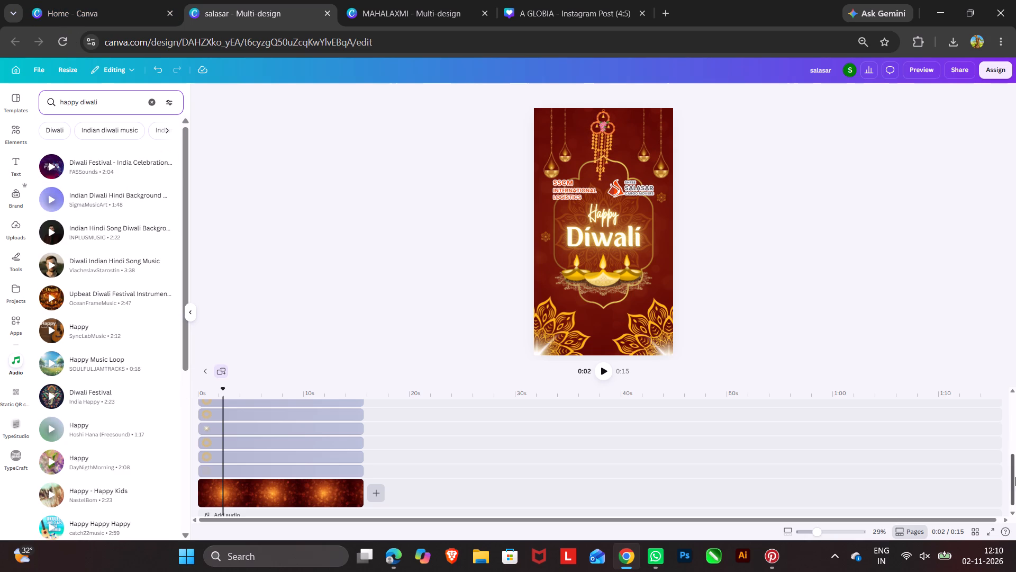
Turn the computer's muted sound volume up to about half.
{"action": "left_click", "coordinate": [918, 553]}
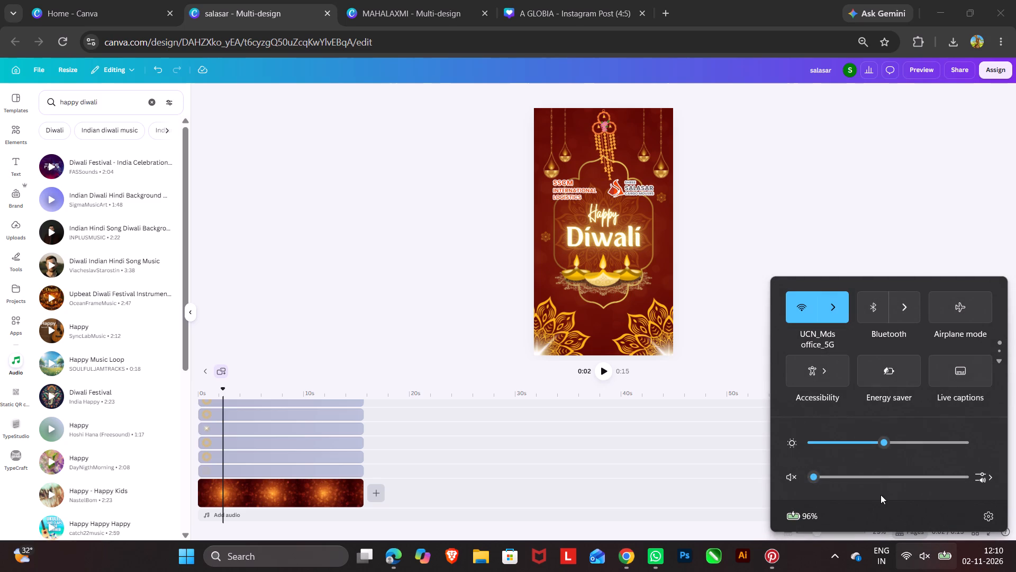
{"action": "left_click", "coordinate": [888, 478]}
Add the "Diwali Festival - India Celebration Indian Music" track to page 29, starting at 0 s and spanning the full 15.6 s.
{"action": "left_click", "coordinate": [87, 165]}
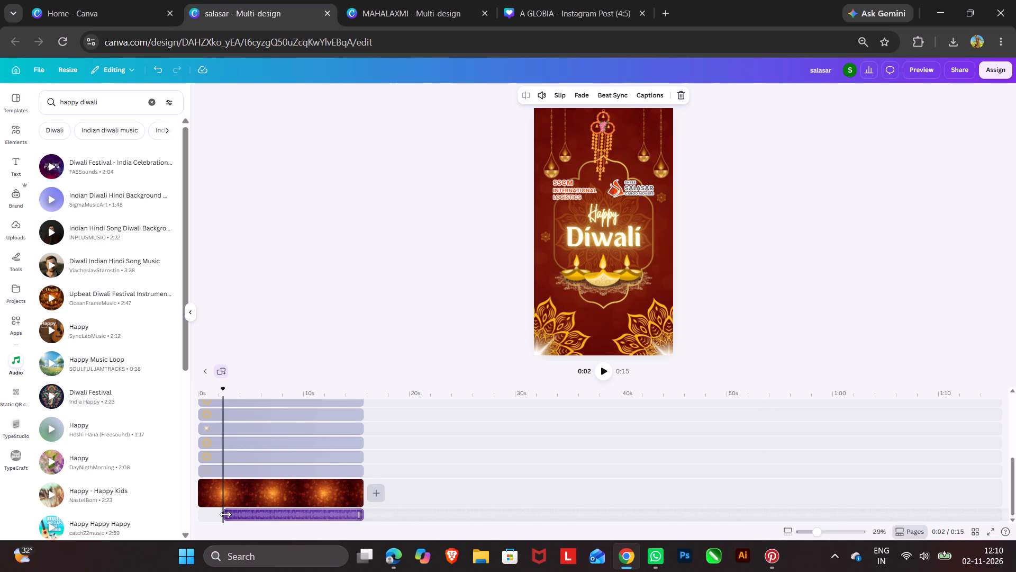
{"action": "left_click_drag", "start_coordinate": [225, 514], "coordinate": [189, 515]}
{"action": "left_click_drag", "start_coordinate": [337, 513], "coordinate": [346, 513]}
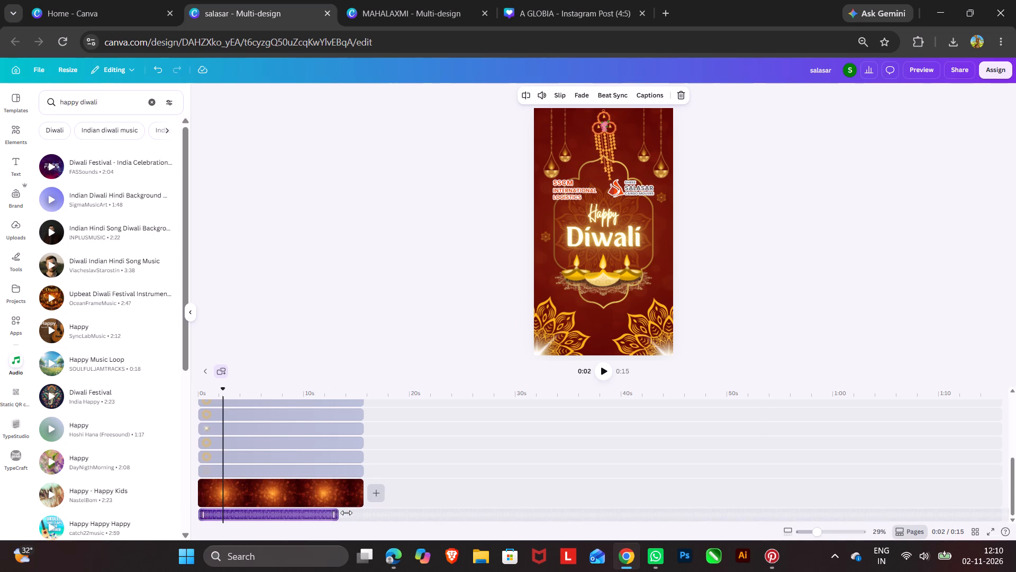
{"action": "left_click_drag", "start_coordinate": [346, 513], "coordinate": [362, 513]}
Play page 29 from the beginning to listen to the Diwali Festival track, pausing at about 10 s.
{"action": "left_click_drag", "start_coordinate": [224, 390], "coordinate": [206, 390]}
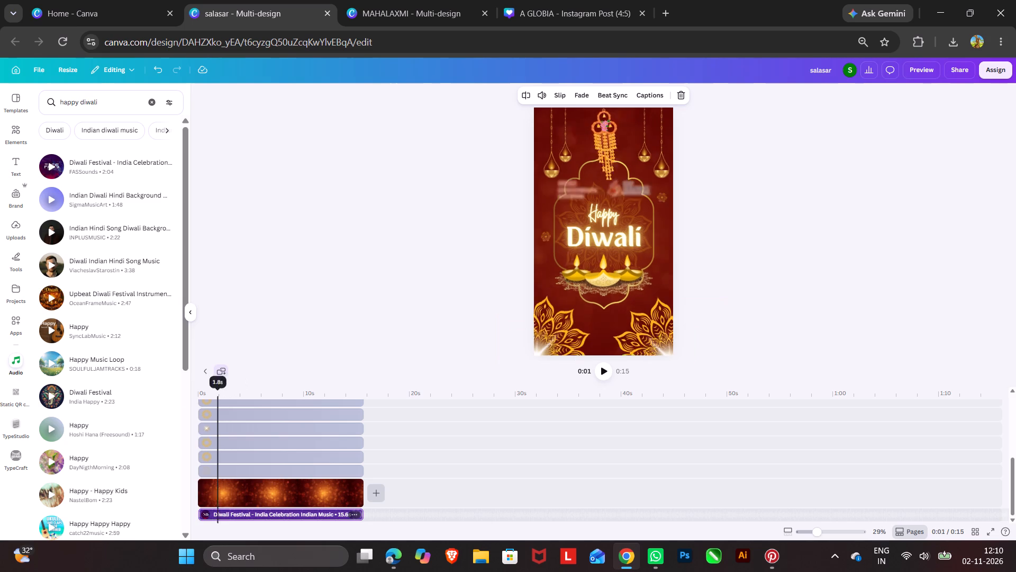
{"action": "left_click_drag", "start_coordinate": [206, 390], "coordinate": [168, 390]}
{"action": "left_click", "coordinate": [603, 371]}
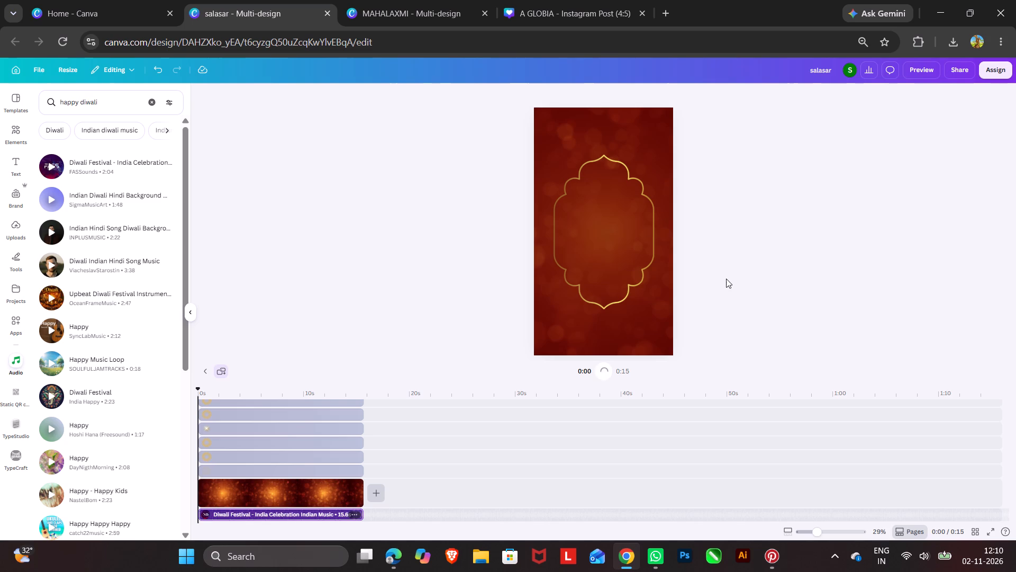
{"action": "left_click", "coordinate": [805, 245]}
{"action": "left_click", "coordinate": [605, 369]}
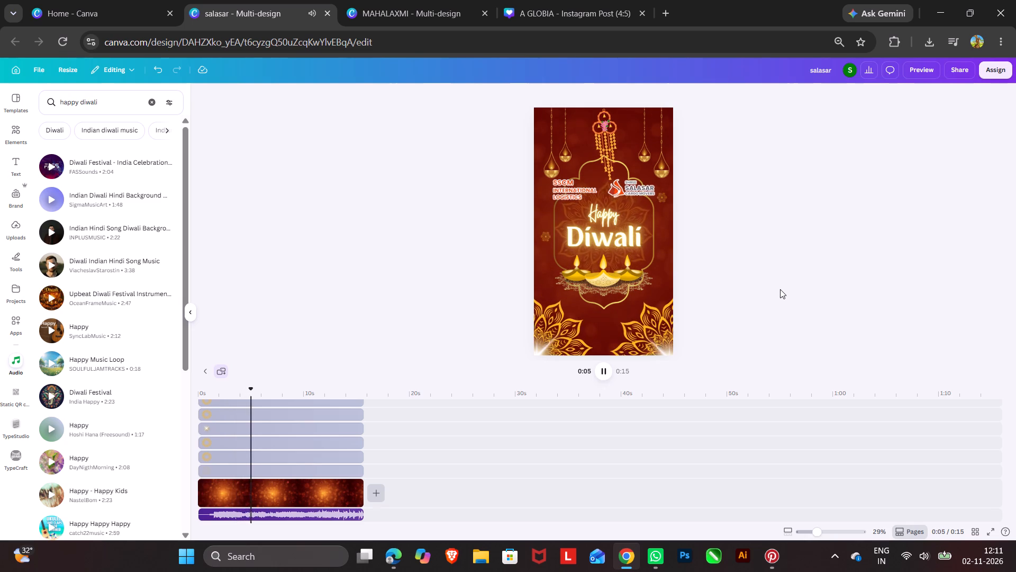
{"action": "left_click", "coordinate": [603, 369]}
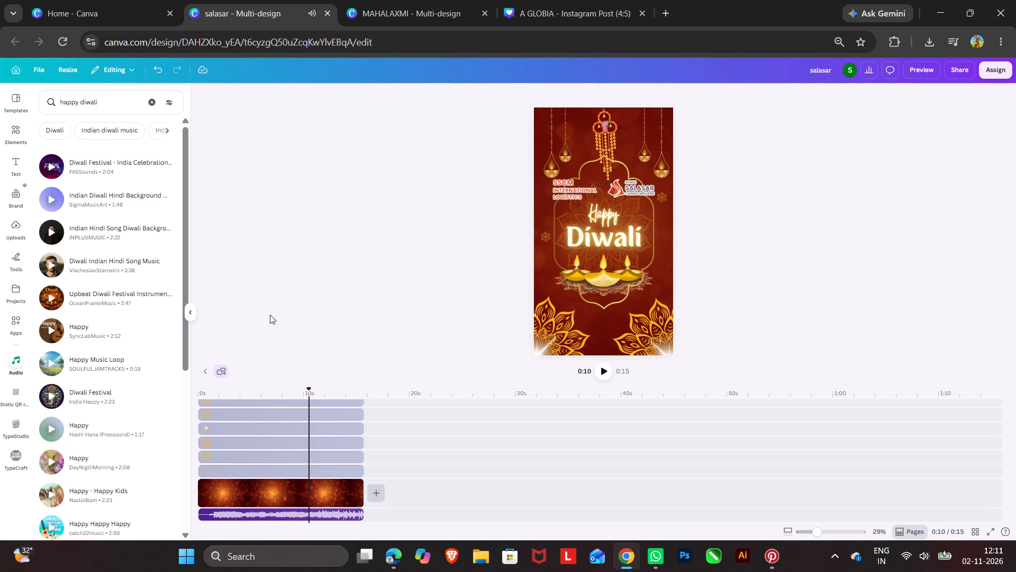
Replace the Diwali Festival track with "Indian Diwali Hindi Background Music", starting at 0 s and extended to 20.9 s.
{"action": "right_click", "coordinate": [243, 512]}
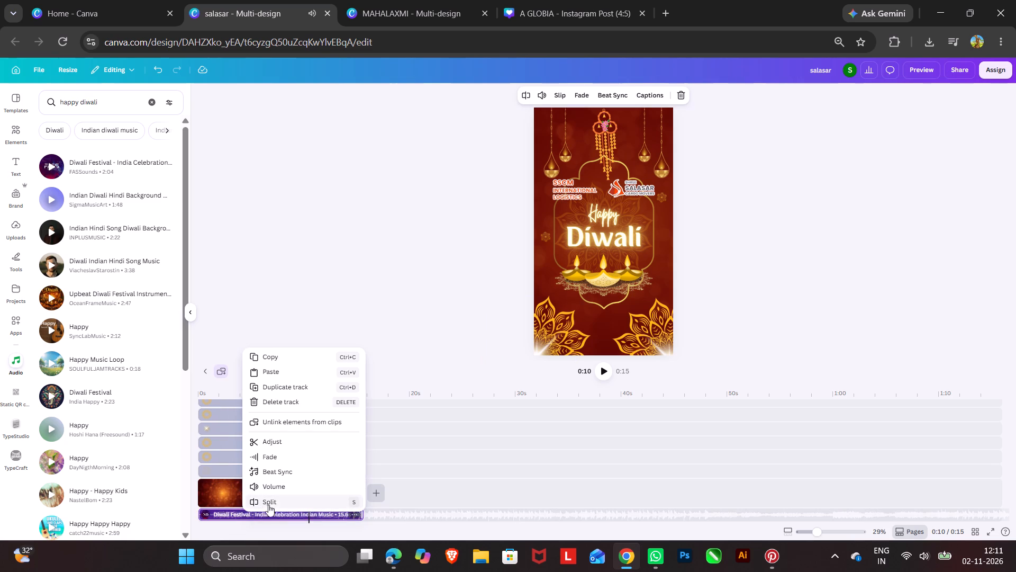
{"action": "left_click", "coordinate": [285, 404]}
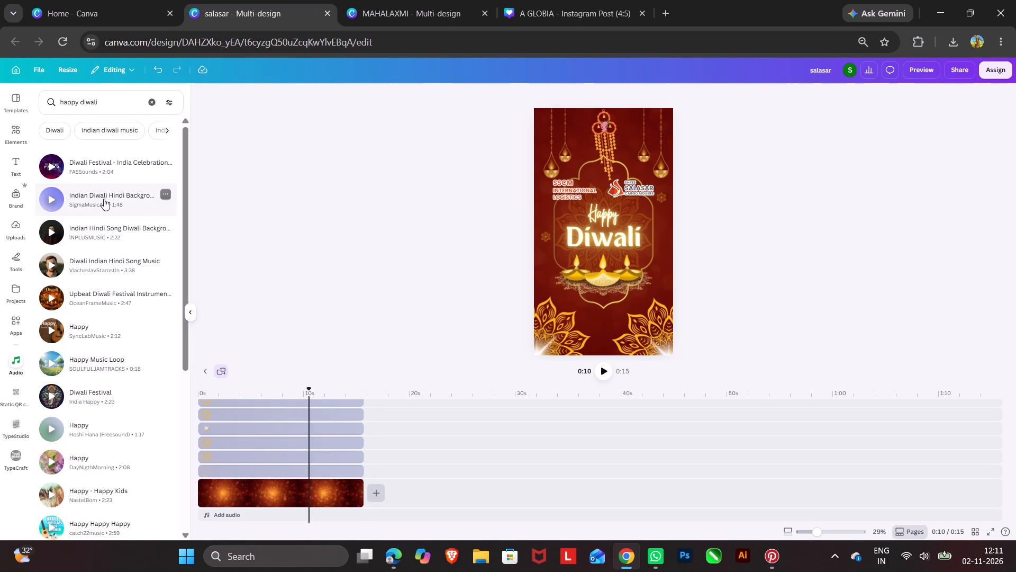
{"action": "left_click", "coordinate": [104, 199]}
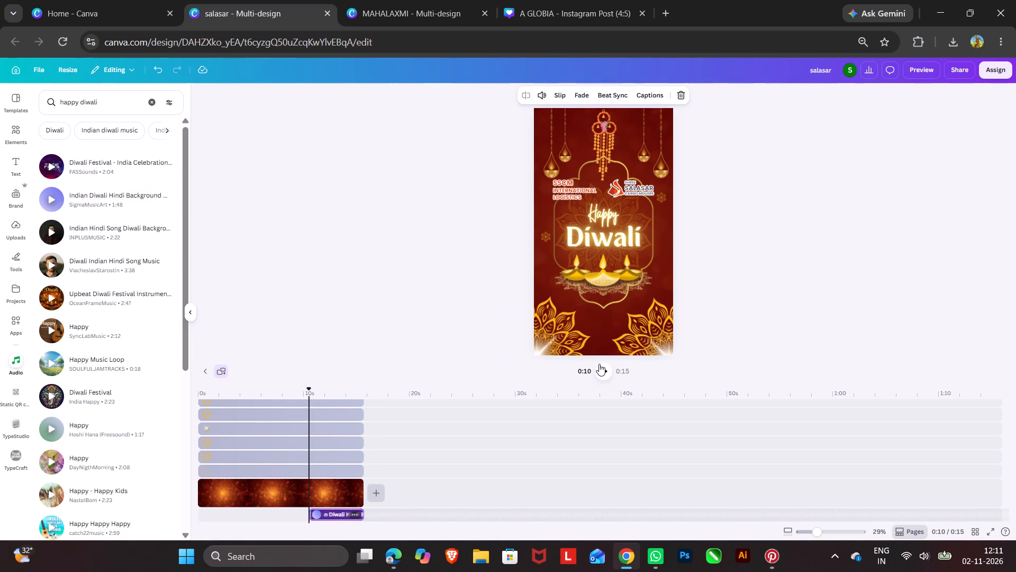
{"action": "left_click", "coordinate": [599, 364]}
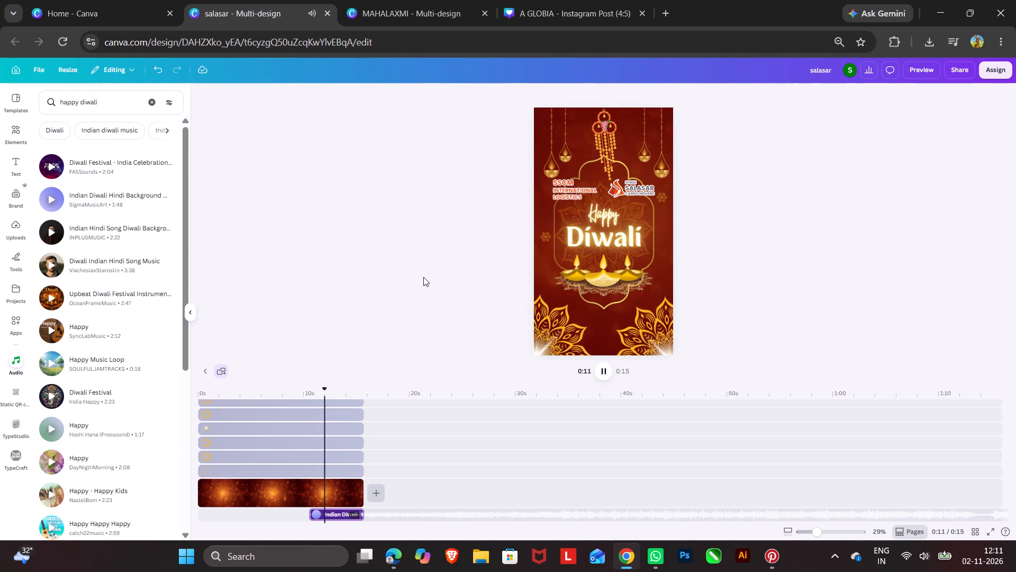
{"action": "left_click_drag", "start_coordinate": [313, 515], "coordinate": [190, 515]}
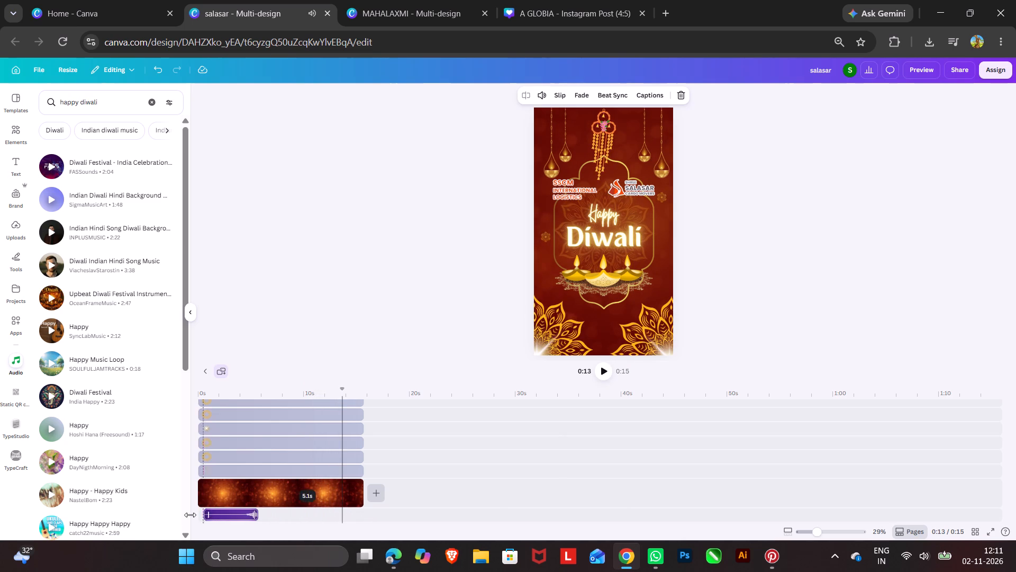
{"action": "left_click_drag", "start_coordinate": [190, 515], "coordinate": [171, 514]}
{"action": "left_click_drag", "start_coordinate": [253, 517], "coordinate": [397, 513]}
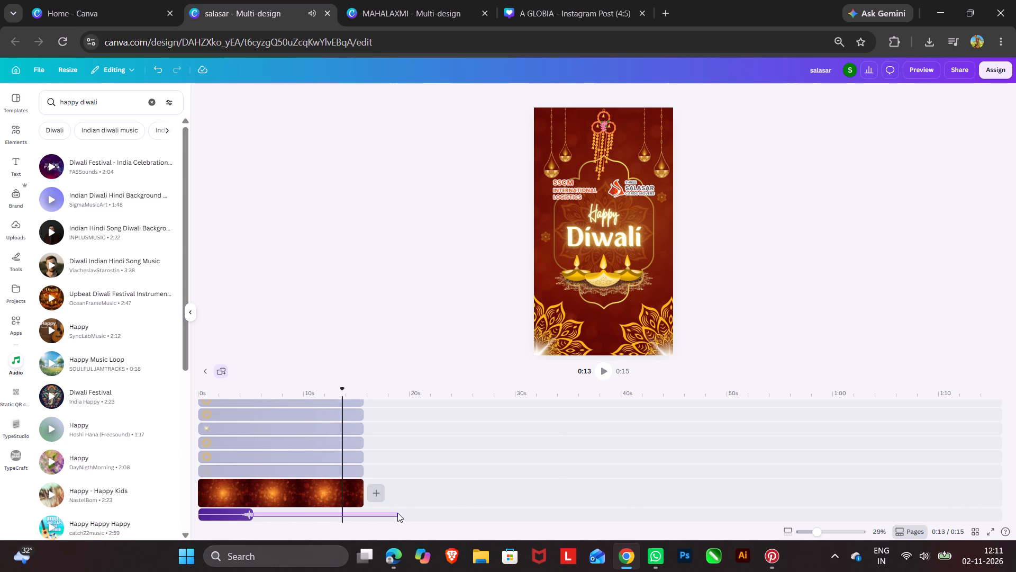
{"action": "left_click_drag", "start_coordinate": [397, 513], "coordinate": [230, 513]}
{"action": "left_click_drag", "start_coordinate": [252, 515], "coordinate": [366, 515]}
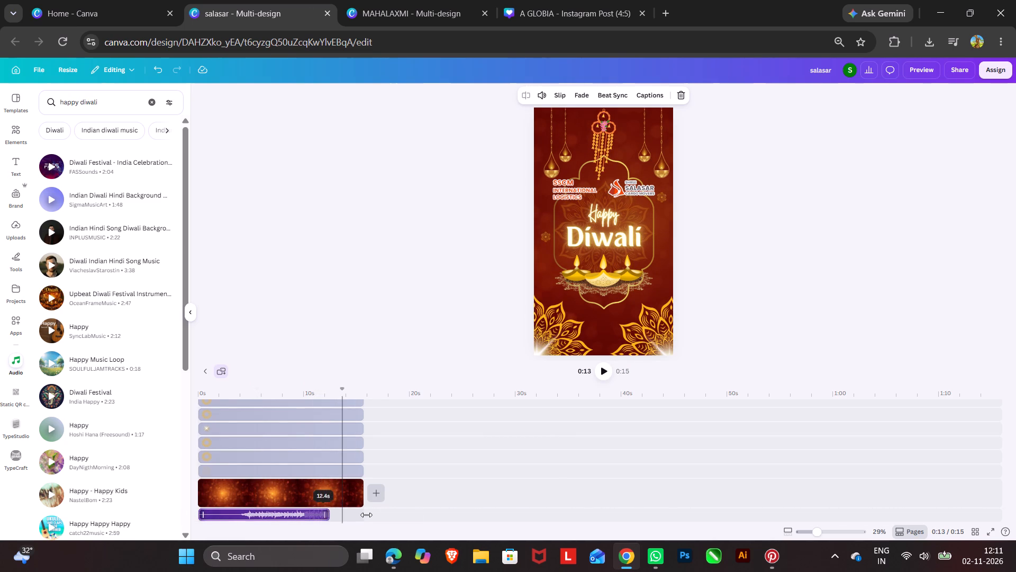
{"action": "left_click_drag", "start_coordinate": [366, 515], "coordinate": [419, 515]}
Play page 29 from about 4 s to listen to the Indian Diwali Hindi track.
{"action": "left_click_drag", "start_coordinate": [342, 391], "coordinate": [230, 403]}
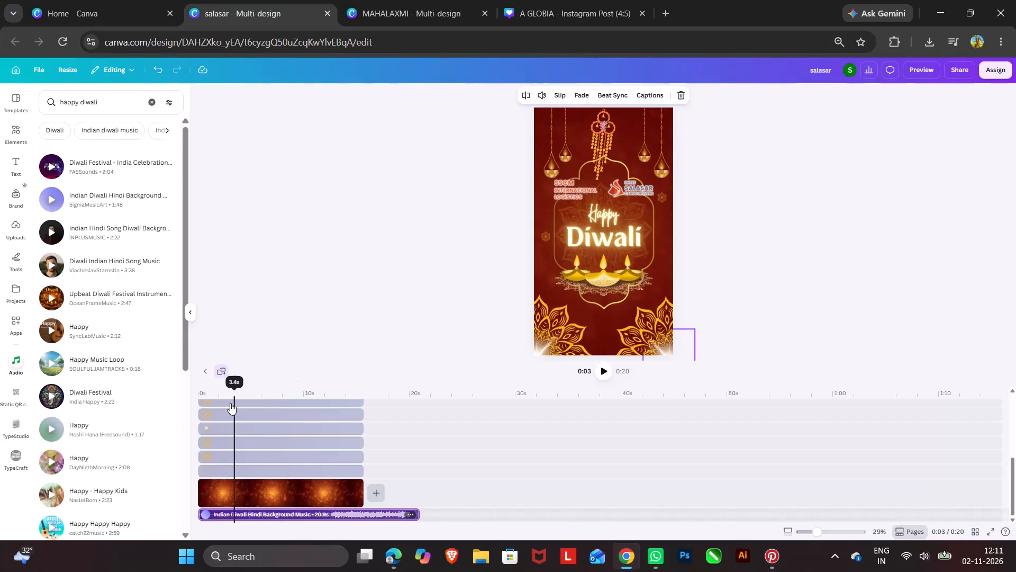
{"action": "left_click_drag", "start_coordinate": [230, 403], "coordinate": [247, 408]}
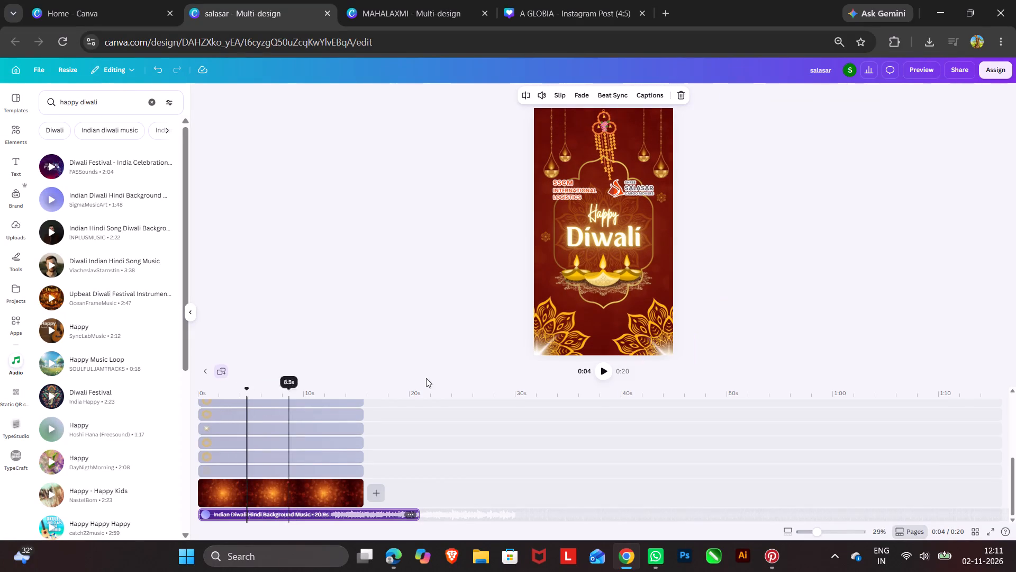
{"action": "left_click", "coordinate": [596, 369]}
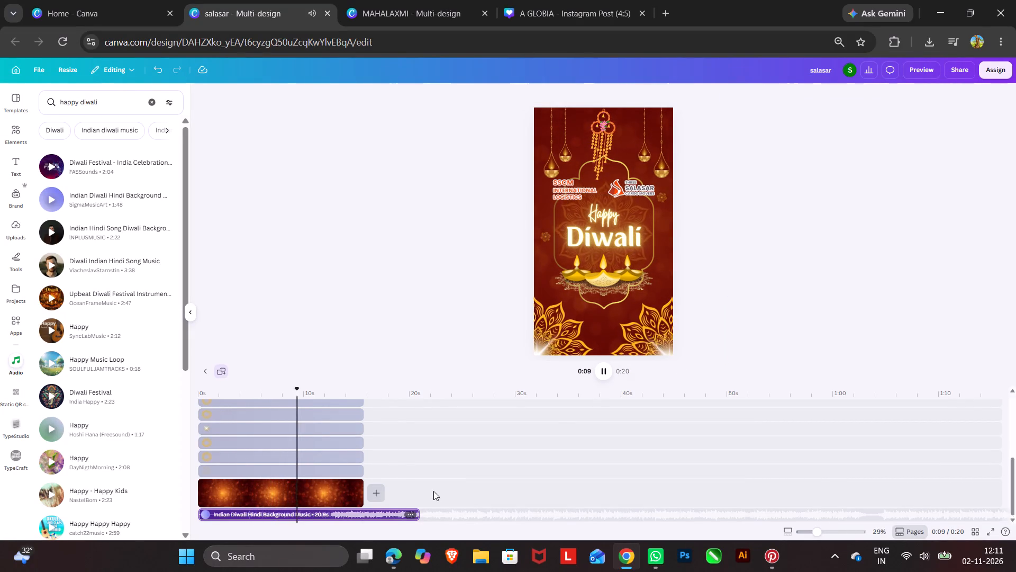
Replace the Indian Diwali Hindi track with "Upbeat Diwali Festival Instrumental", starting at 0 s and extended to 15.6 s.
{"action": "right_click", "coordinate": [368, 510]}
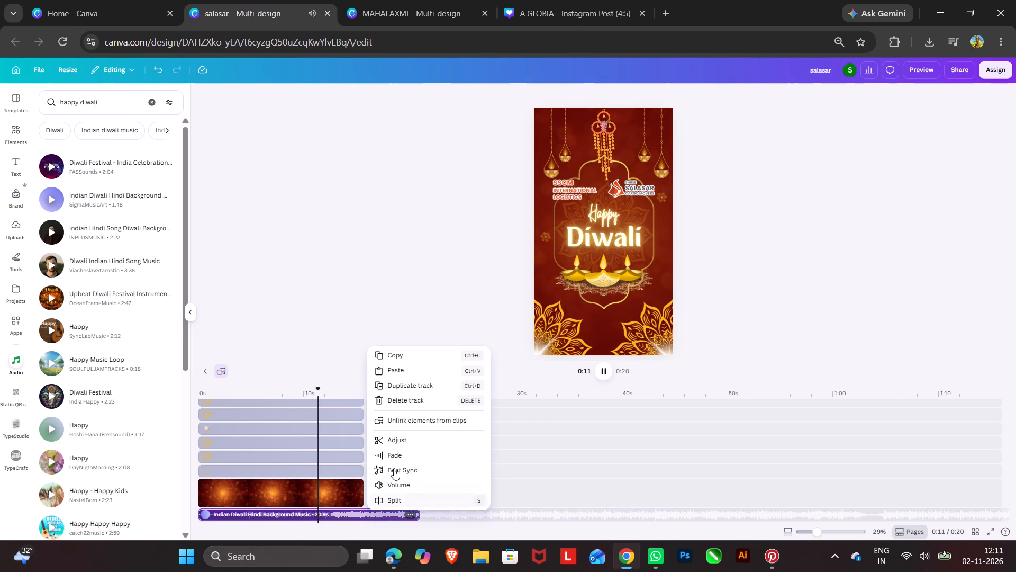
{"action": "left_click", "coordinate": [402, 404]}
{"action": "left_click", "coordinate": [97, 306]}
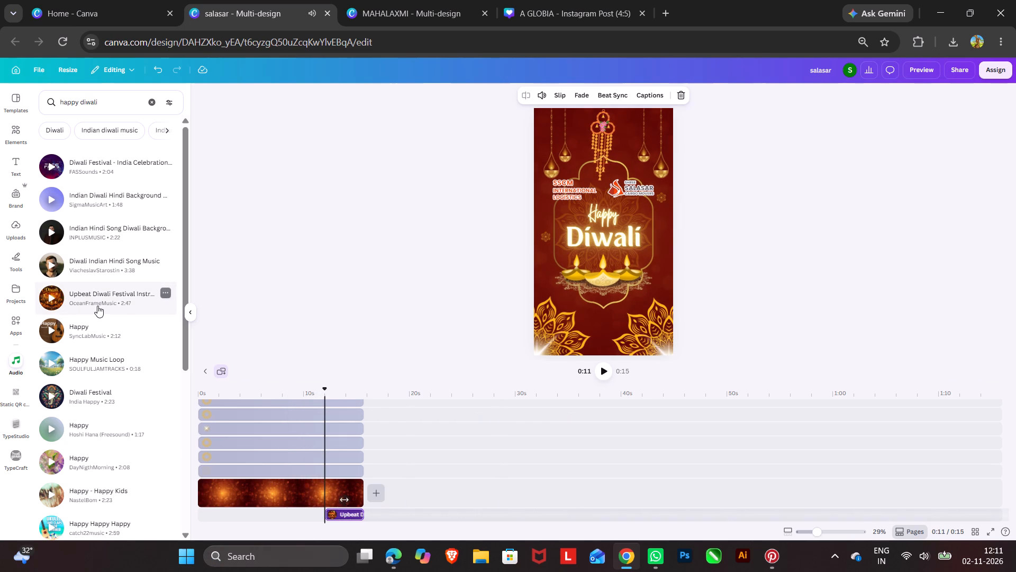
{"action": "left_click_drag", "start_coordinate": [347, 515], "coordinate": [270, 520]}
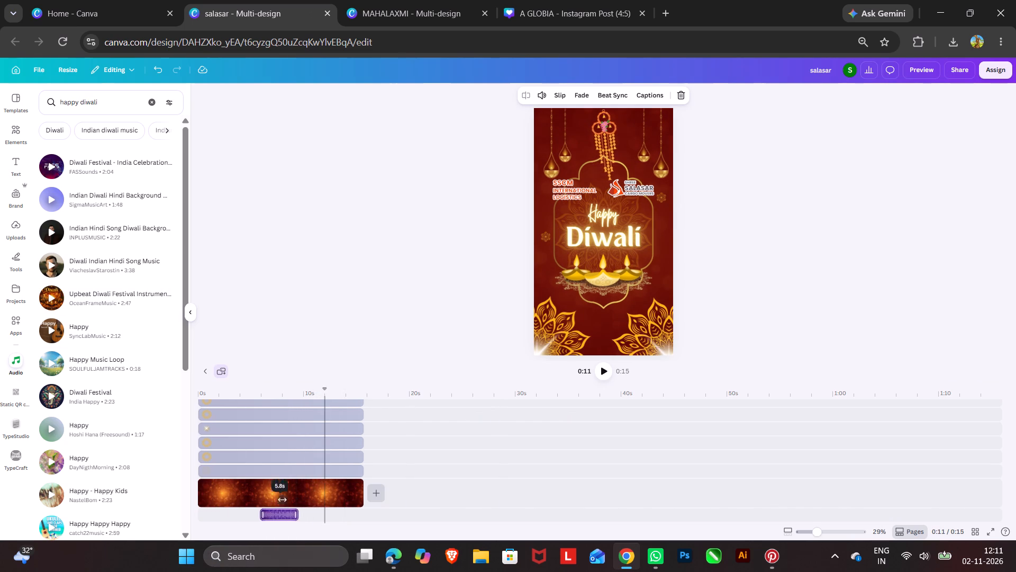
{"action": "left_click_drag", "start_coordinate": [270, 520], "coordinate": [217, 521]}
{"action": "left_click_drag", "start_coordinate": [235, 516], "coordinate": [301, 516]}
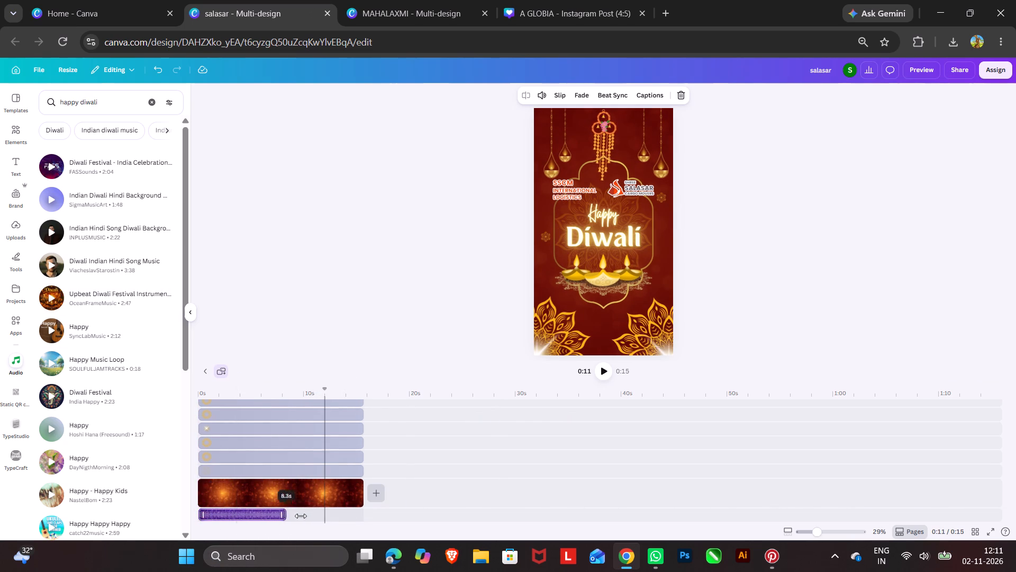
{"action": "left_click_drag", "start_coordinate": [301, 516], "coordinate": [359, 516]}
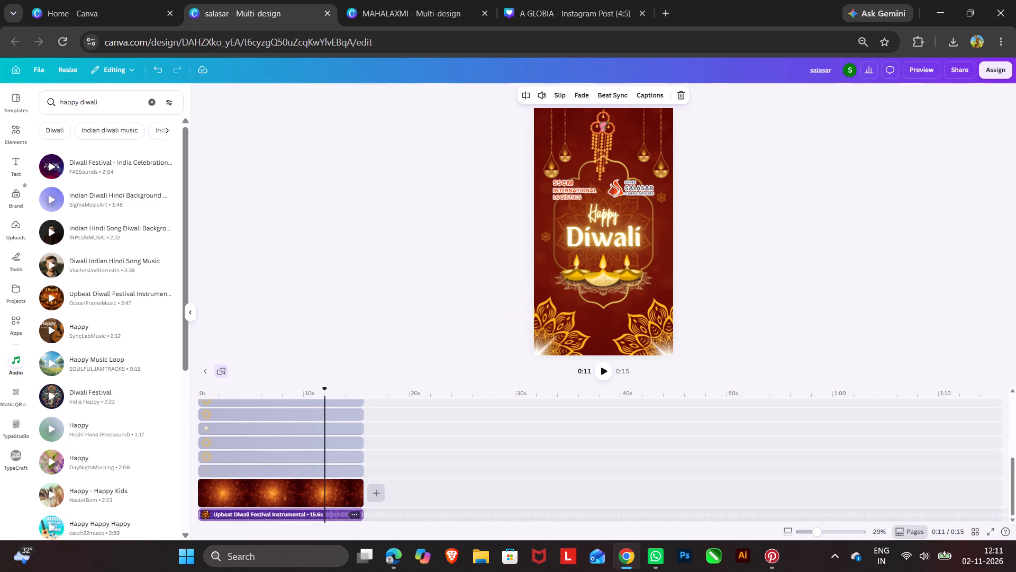
Play page 29 from the beginning to listen to the Upbeat Diwali Festival Instrumental track.
{"action": "left_click_drag", "start_coordinate": [326, 389], "coordinate": [160, 389]}
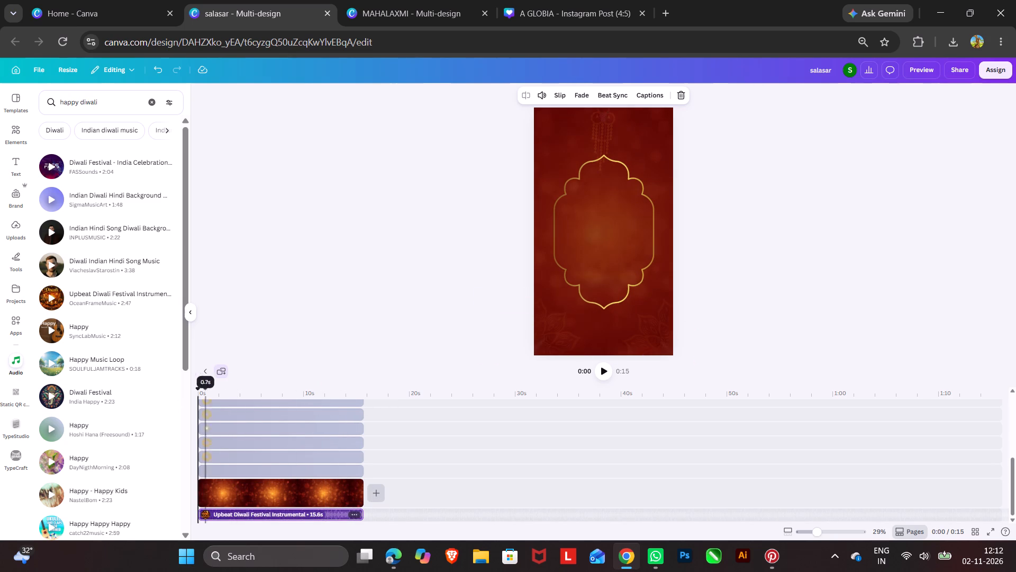
{"action": "left_click_drag", "start_coordinate": [198, 389], "coordinate": [317, 407]}
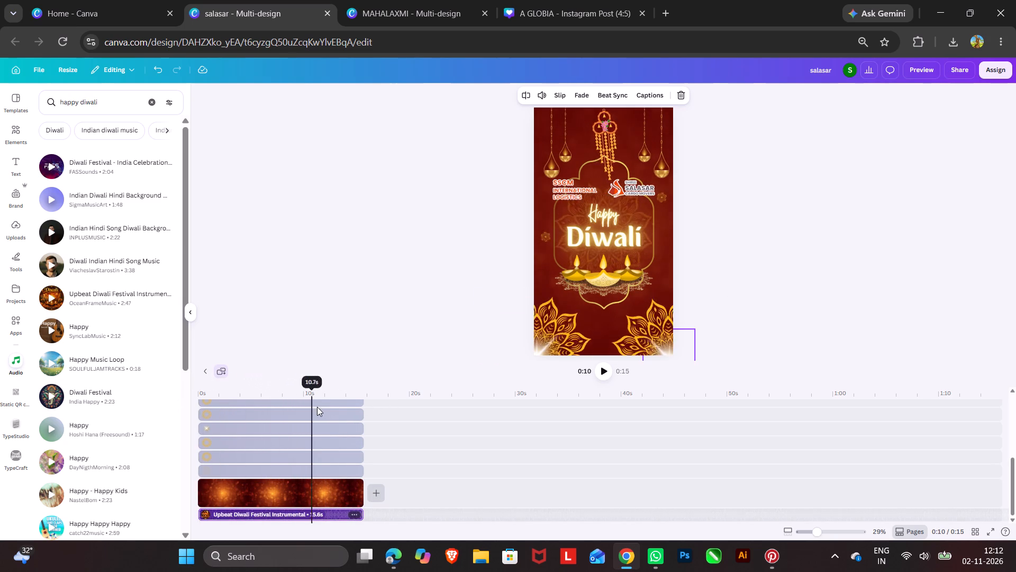
{"action": "left_click_drag", "start_coordinate": [317, 407], "coordinate": [283, 422]}
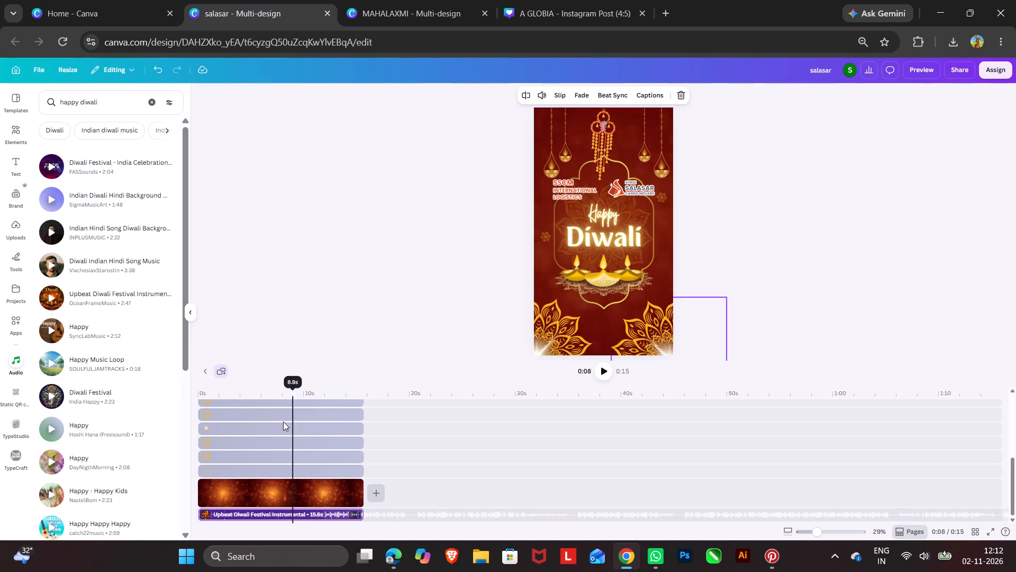
{"action": "left_click_drag", "start_coordinate": [283, 422], "coordinate": [187, 431]}
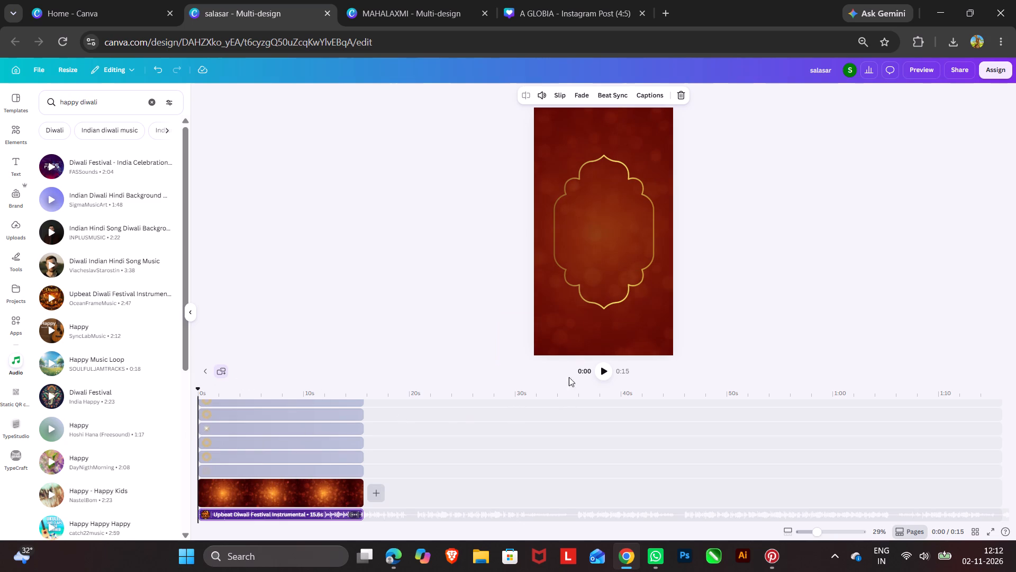
{"action": "left_click", "coordinate": [606, 371]}
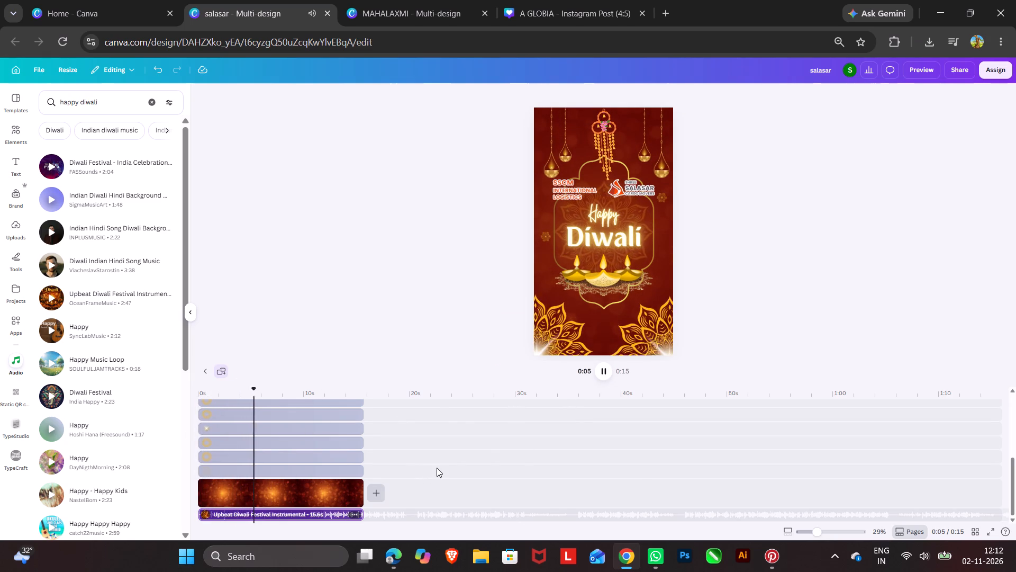
Undo the recent music replacements until the "Diwali Festival - India Celebration Indian Music" track is back on page 29.
{"action": "key", "text": "ctrl+z"}
{"action": "key", "text": "ctrl+z"}
{"action": "key", "text": "ctrl+z"}
{"action": "key", "text": "ctrl+z"}
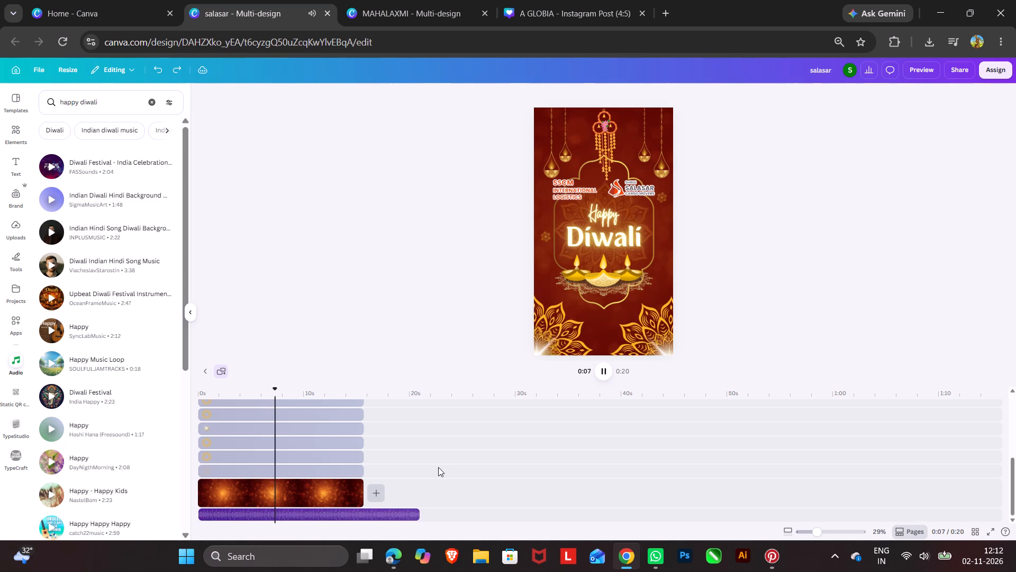
{"action": "key", "text": "ctrl+z"}
{"action": "key", "text": "ctrl+z"}
{"action": "key", "text": "ctrl+z"}
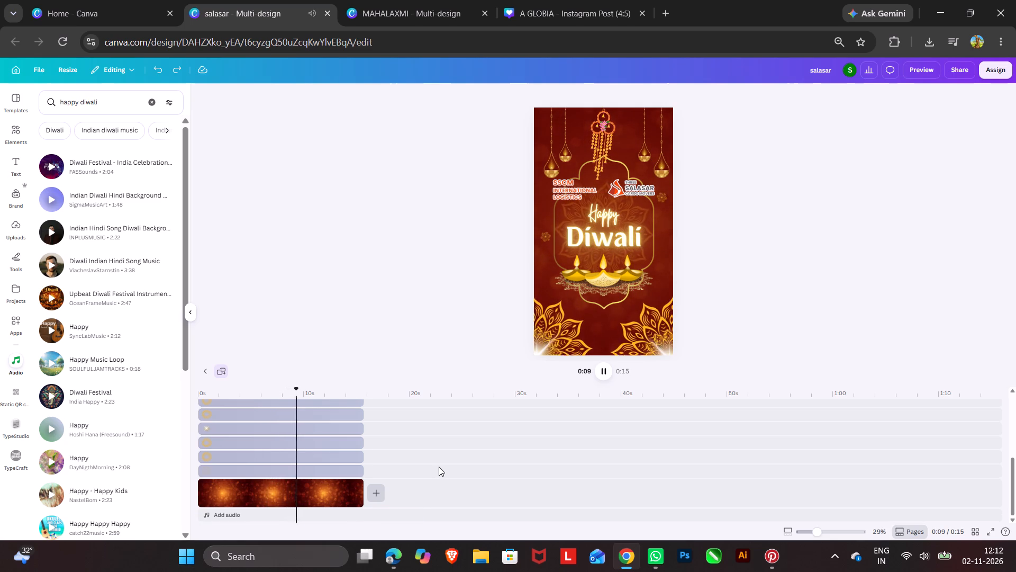
{"action": "key", "text": "ctrl+z"}
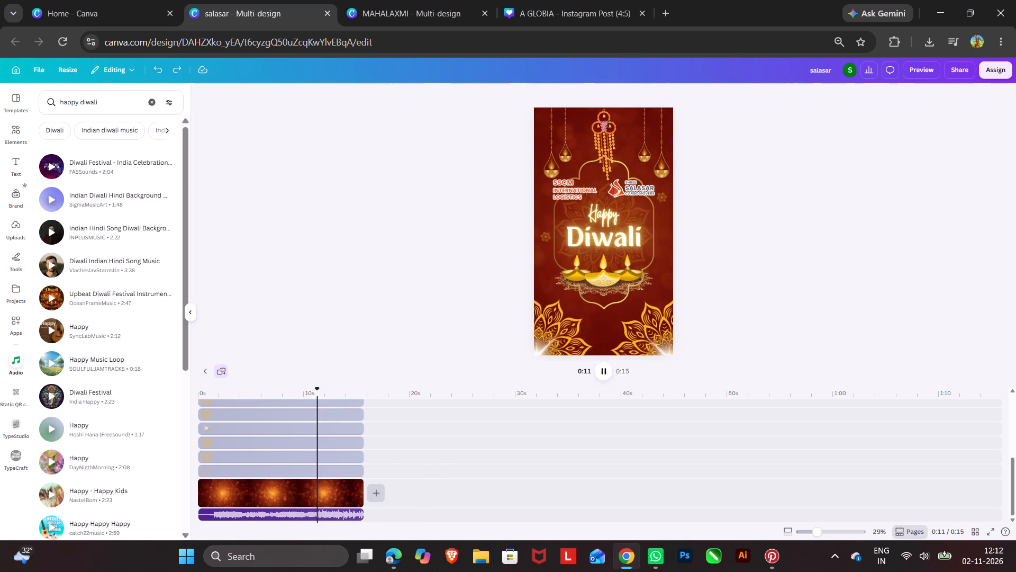
Play page 29 from the beginning to listen to the opening of the Diwali Festival track.
{"action": "left_click", "coordinate": [319, 390]}
{"action": "left_click_drag", "start_coordinate": [328, 389], "coordinate": [142, 404]}
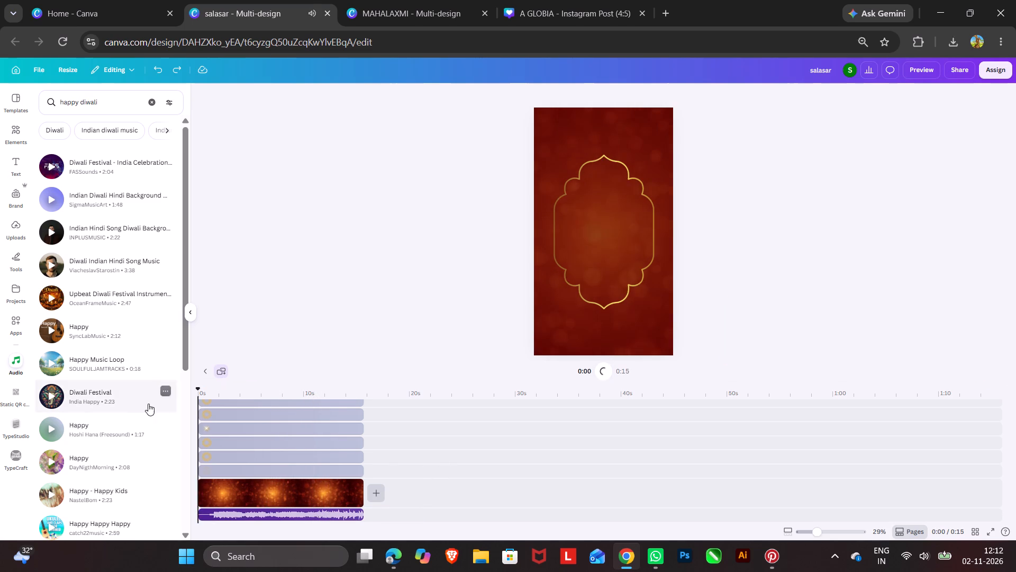
Trim about 1 s off the Diwali Festival track's opening, realigning it to start at 0 s and last 15.6 s.
{"action": "left_click", "coordinate": [211, 517]}
{"action": "left_click_drag", "start_coordinate": [201, 516], "coordinate": [206, 517]}
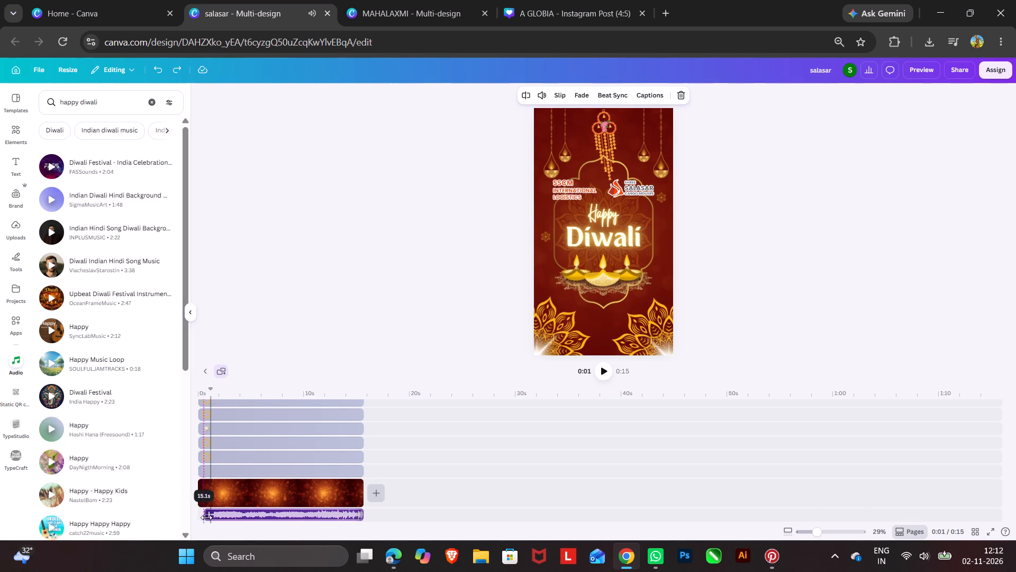
{"action": "left_click_drag", "start_coordinate": [206, 517], "coordinate": [211, 521]}
{"action": "left_click_drag", "start_coordinate": [278, 514], "coordinate": [259, 514]}
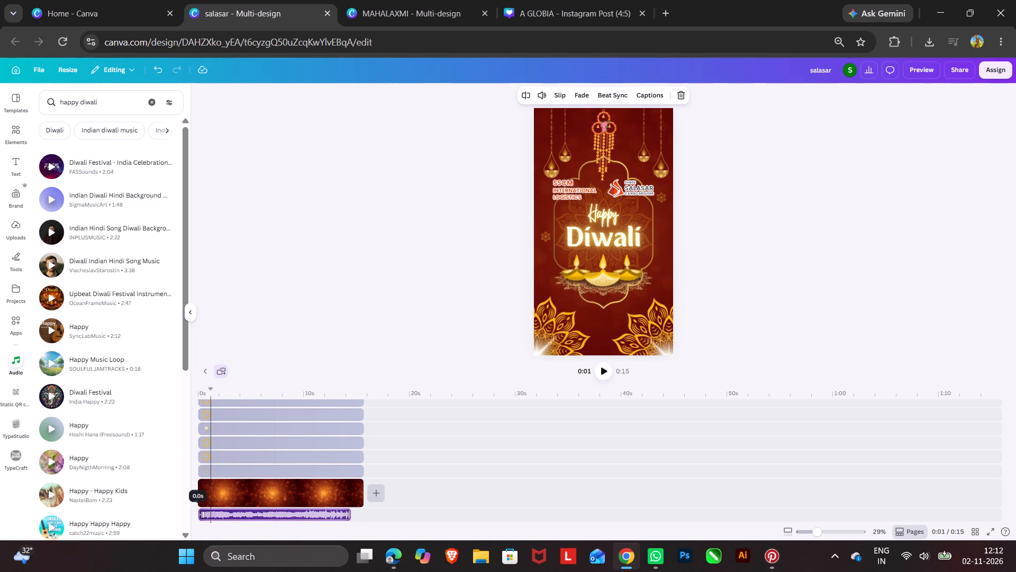
{"action": "left_click_drag", "start_coordinate": [259, 514], "coordinate": [258, 514]}
{"action": "left_click_drag", "start_coordinate": [347, 515], "coordinate": [358, 515]}
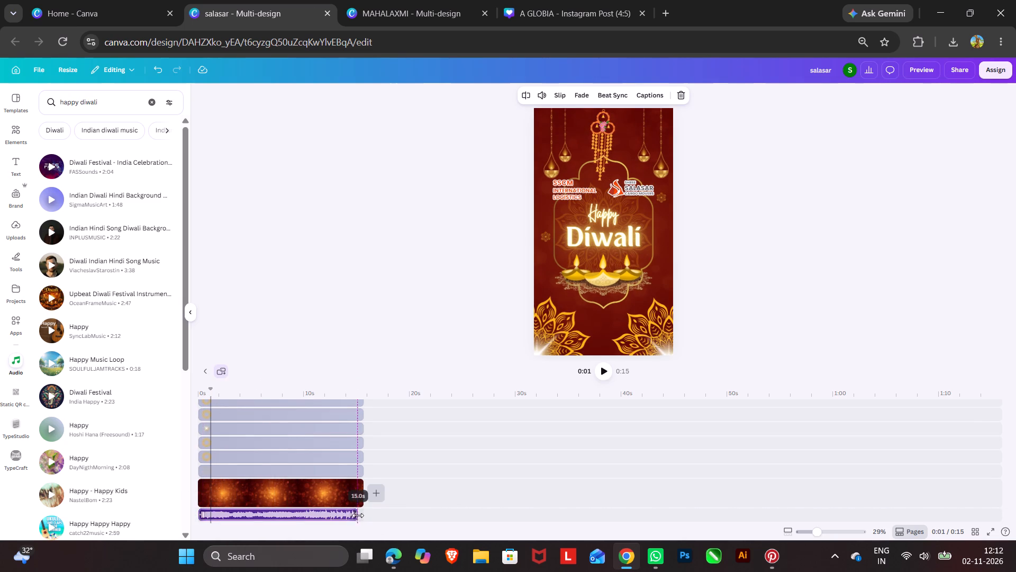
{"action": "left_click_drag", "start_coordinate": [358, 515], "coordinate": [359, 515]}
Play page 29 from the beginning to listen to the trimmed Diwali Festival track.
{"action": "left_click_drag", "start_coordinate": [213, 389], "coordinate": [158, 389]}
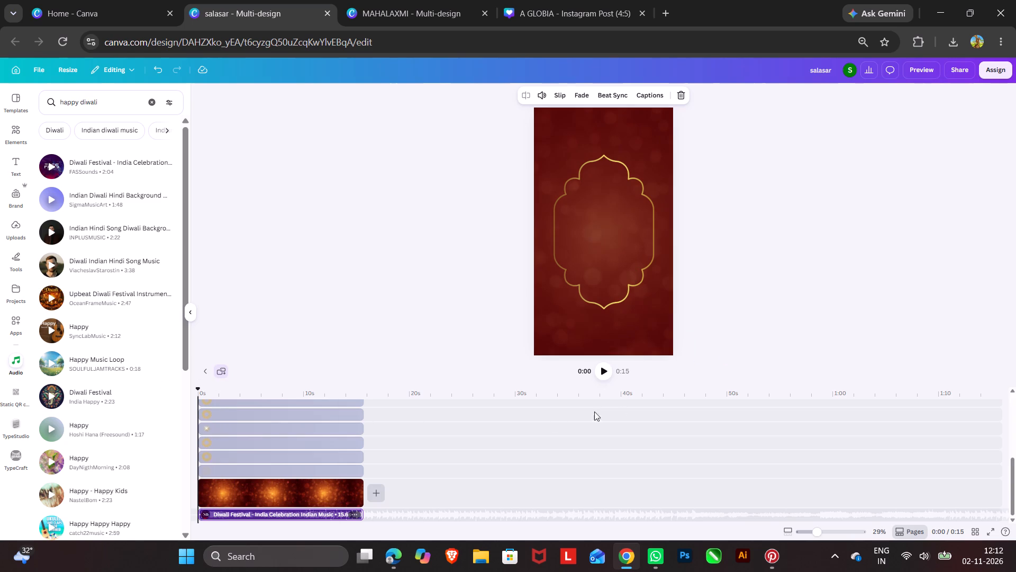
{"action": "left_click", "coordinate": [607, 372]}
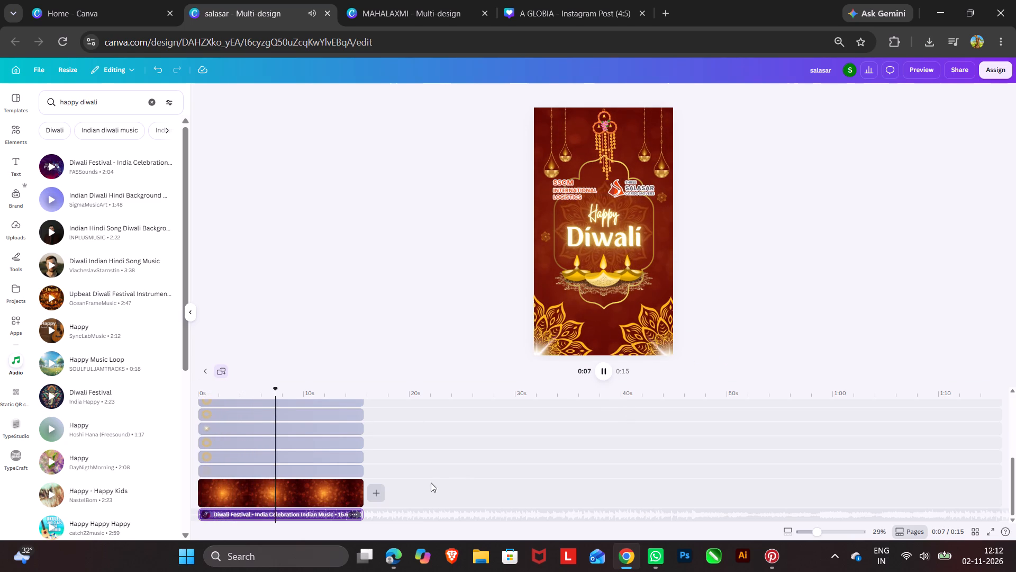
Set a 2.5 s fade-out on the Diwali Festival audio track.
{"action": "right_click", "coordinate": [312, 515]}
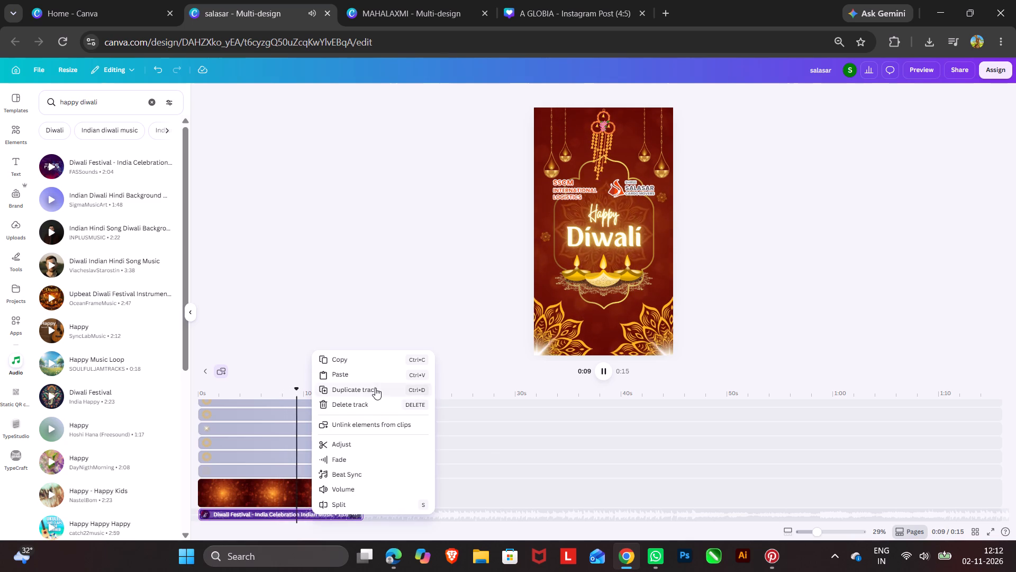
{"action": "left_click", "coordinate": [357, 461]}
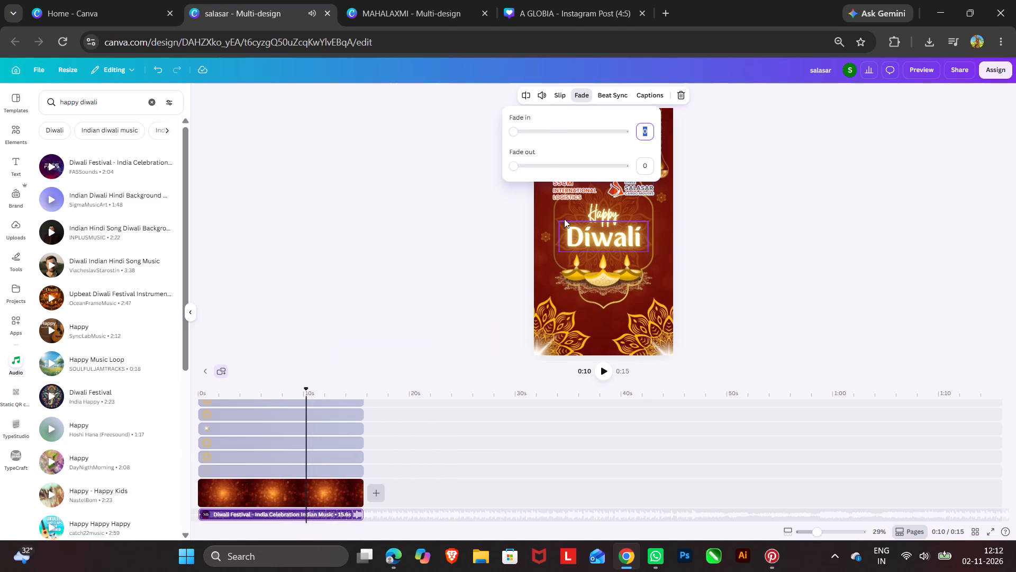
{"action": "left_click", "coordinate": [569, 166]}
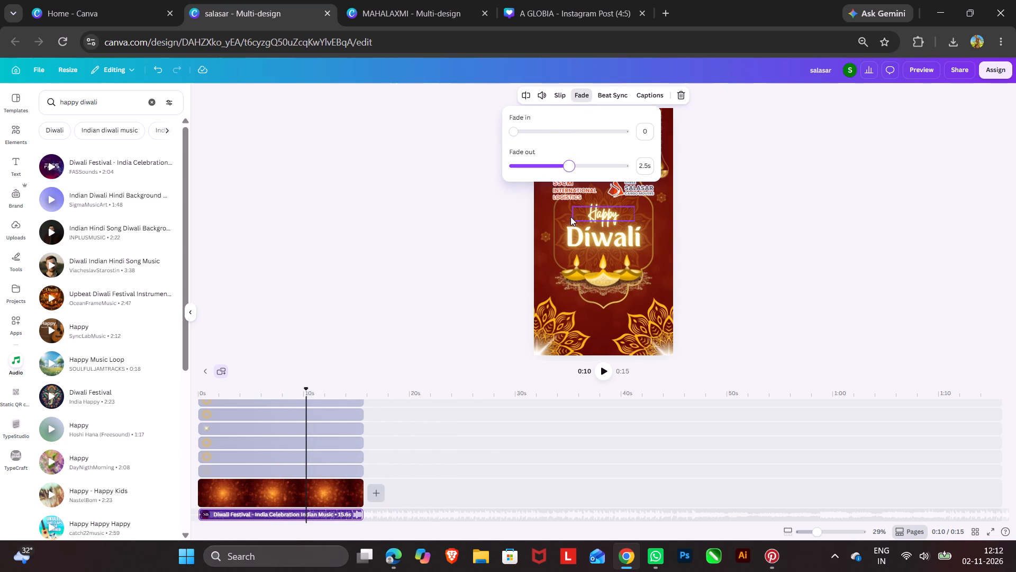
Play page 29 from the beginning through to the end to check the music and its fade-out.
{"action": "left_click_drag", "start_coordinate": [305, 390], "coordinate": [129, 390]}
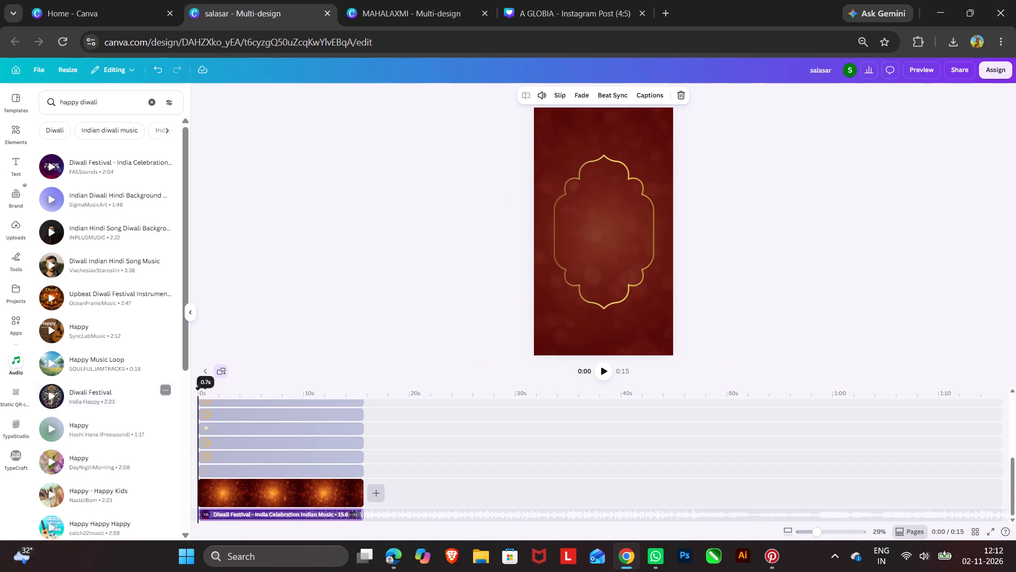
{"action": "left_click", "coordinate": [604, 371]}
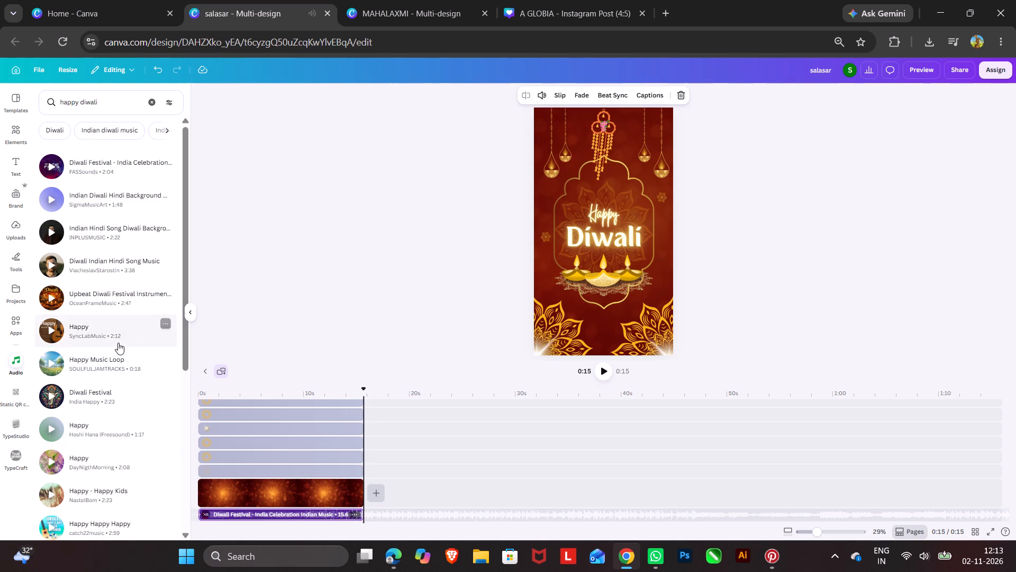
Look further through the "happy diwali" audio results for other tracks.
{"action": "scroll", "coordinate": [118, 343], "scroll_direction": "down", "scroll_amount": 4}
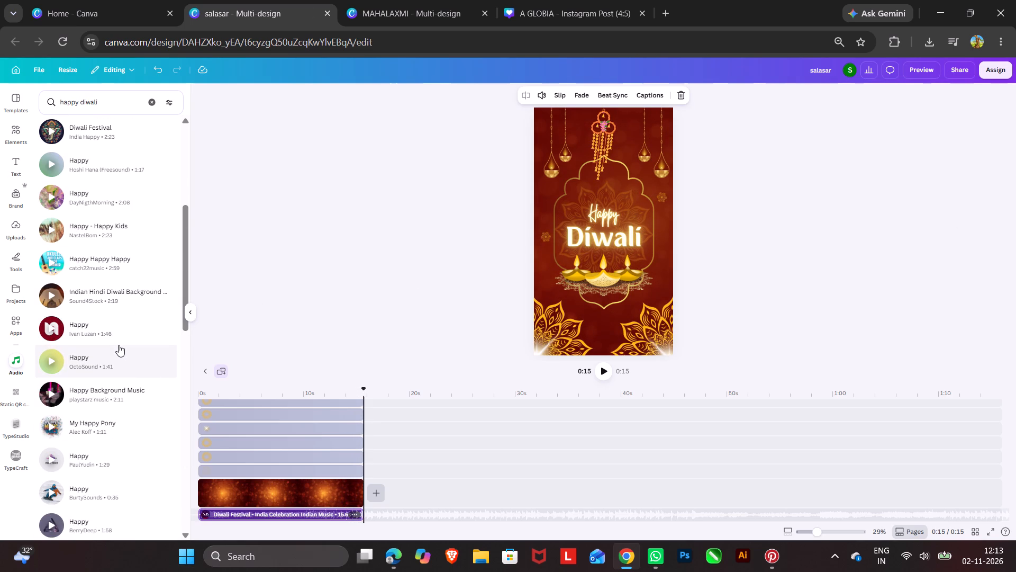
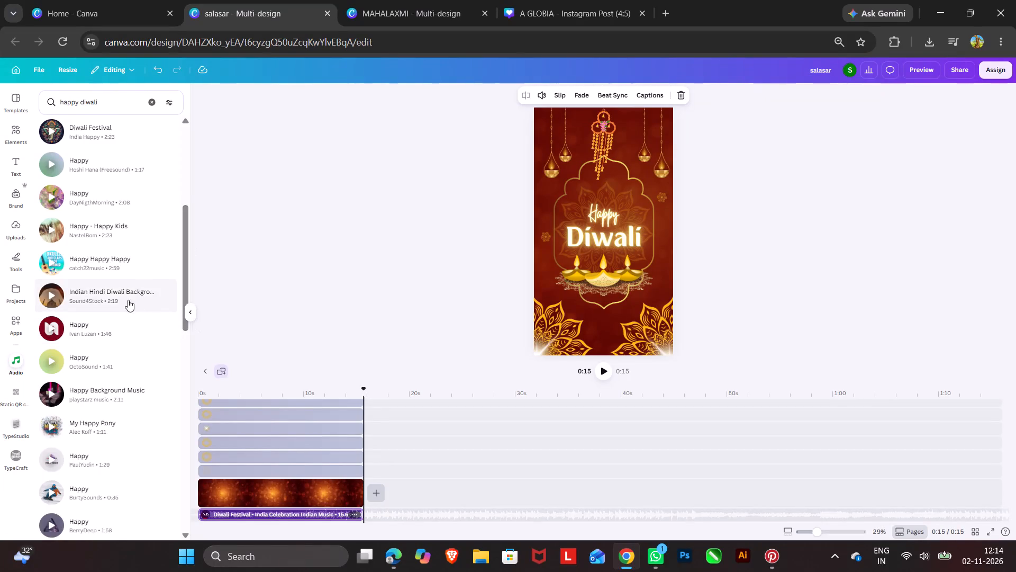
Play page 29 from the beginning through to the end to review the animation together with its music.
{"action": "scroll", "coordinate": [122, 289], "scroll_direction": "up", "scroll_amount": 10}
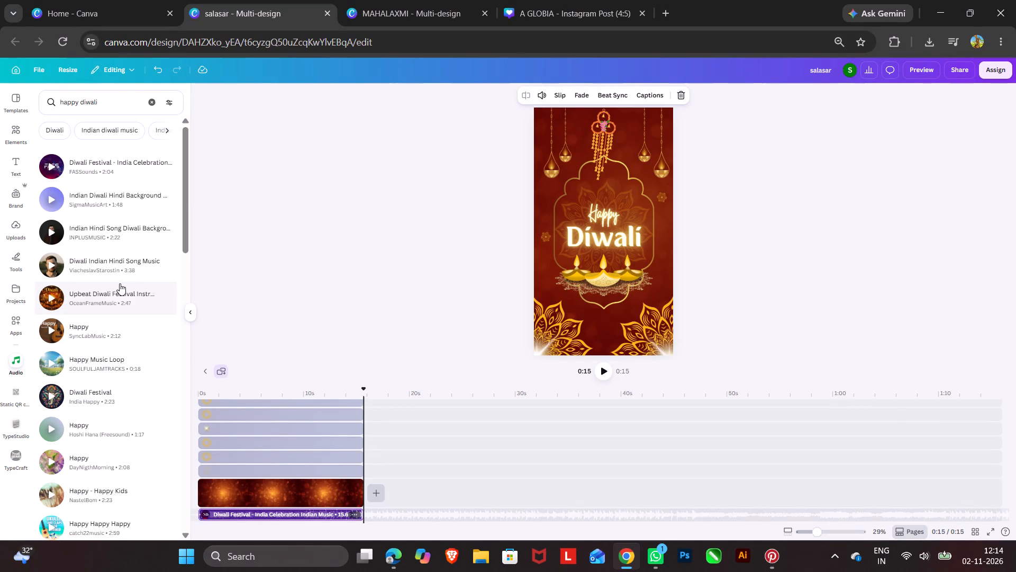
{"action": "left_click_drag", "start_coordinate": [364, 387], "coordinate": [336, 387]}
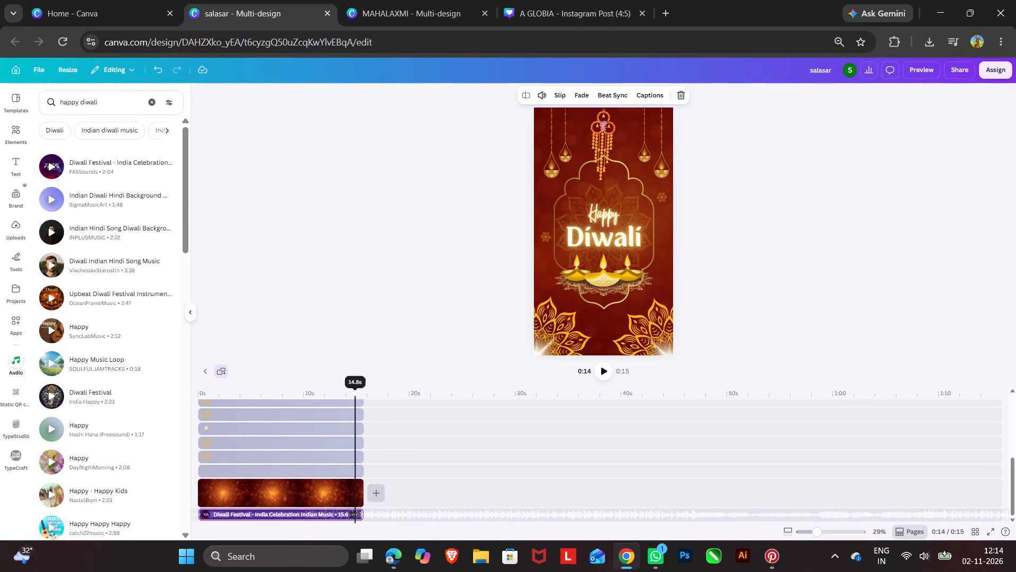
{"action": "left_click_drag", "start_coordinate": [336, 387], "coordinate": [157, 393]}
{"action": "left_click", "coordinate": [602, 372]}
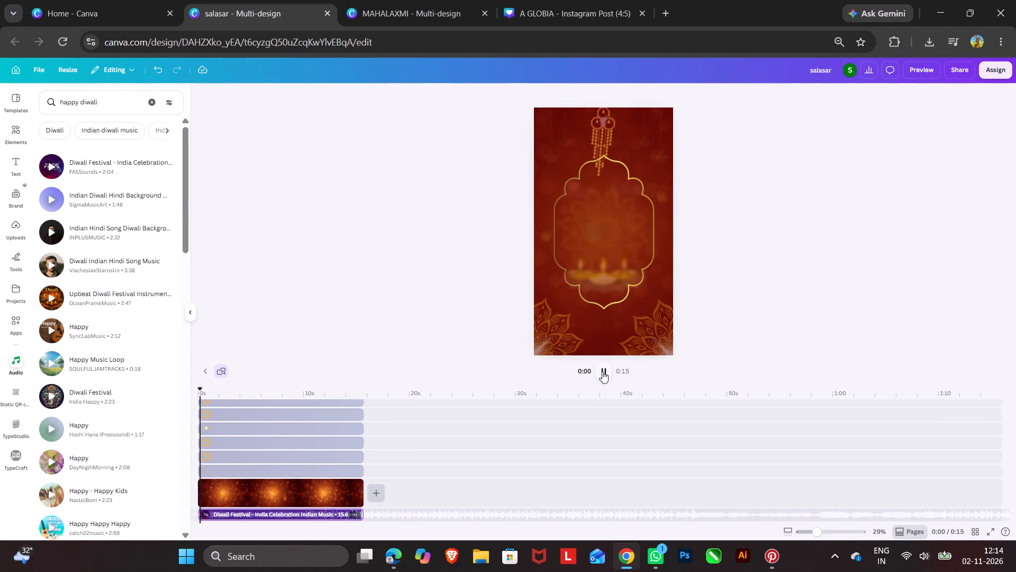
{"action": "left_click", "coordinate": [602, 371]}
{"action": "left_click_drag", "start_coordinate": [208, 387], "coordinate": [176, 388]}
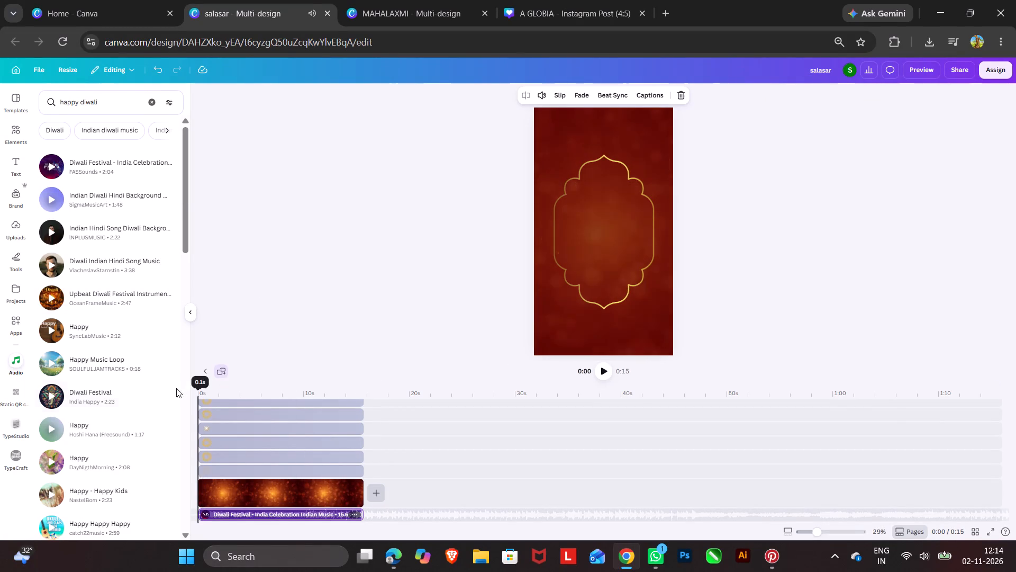
{"action": "left_click_drag", "start_coordinate": [176, 388], "coordinate": [169, 389]}
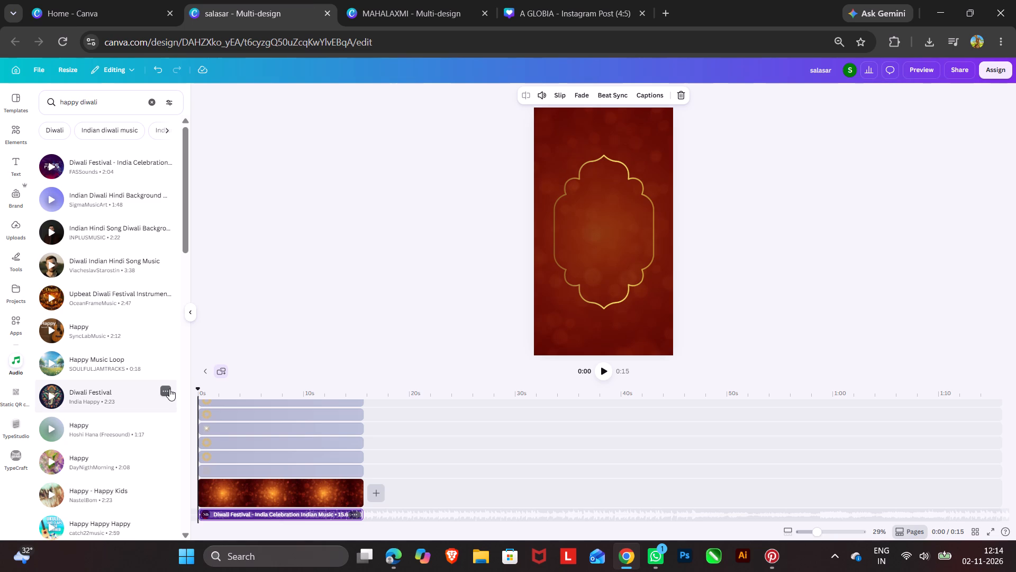
{"action": "left_click", "coordinate": [195, 316]}
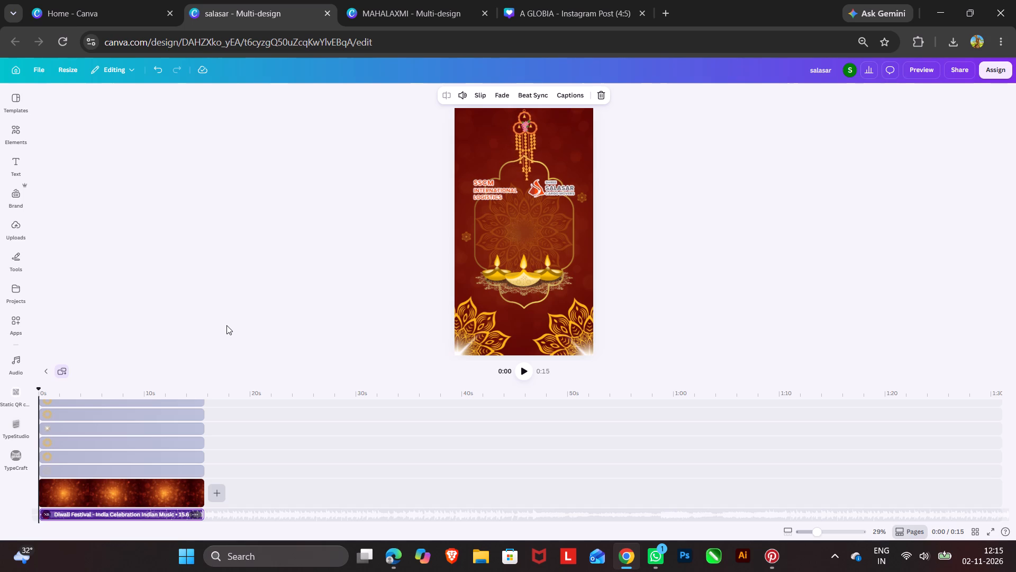
{"action": "key", "text": "space"}
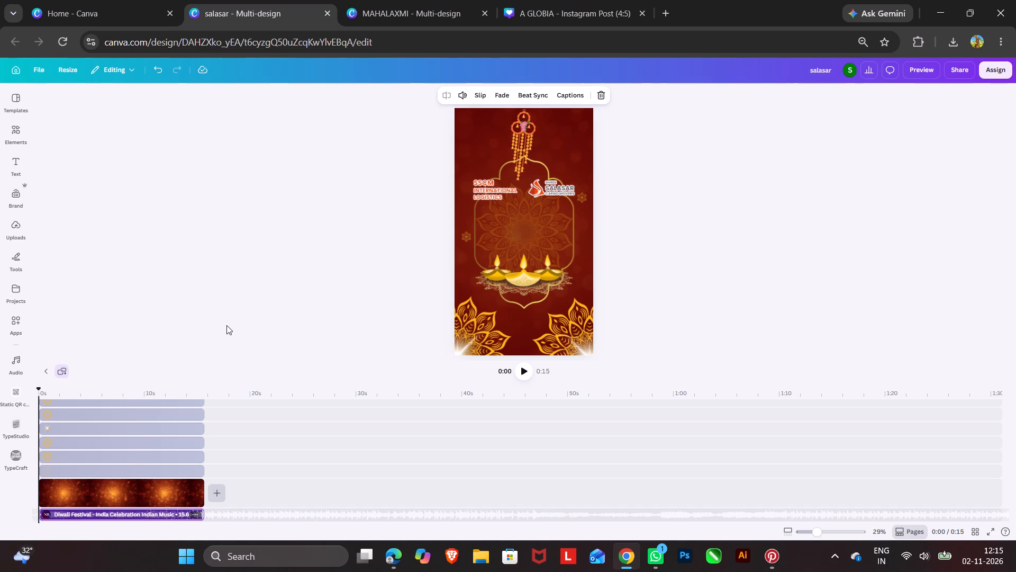
{"action": "left_click", "coordinate": [527, 368]}
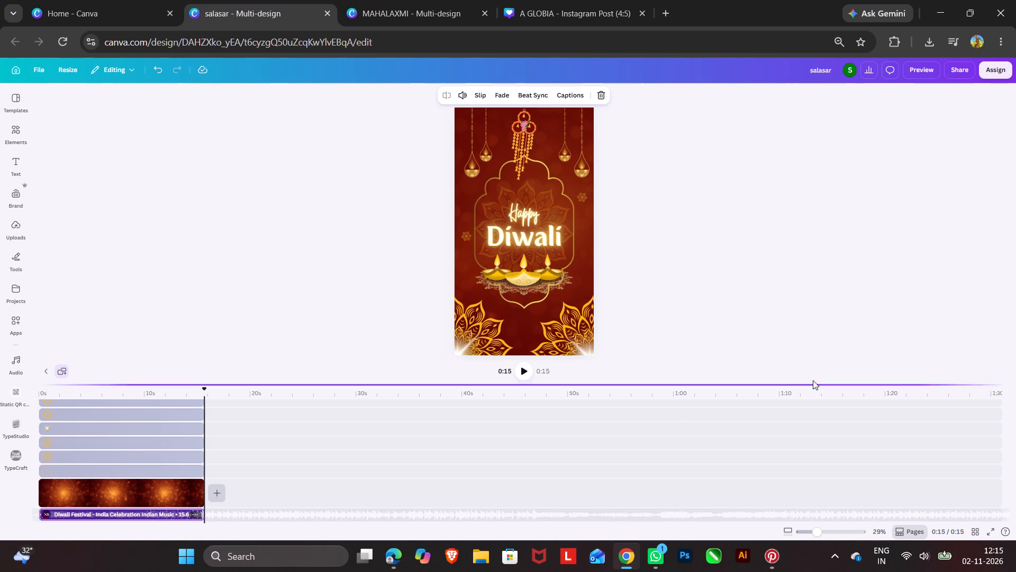
Select the mandala ornaments and light flares in both bottom corners of the page together and nudge them slightly down.
{"action": "left_click", "coordinate": [480, 309]}
{"action": "left_click", "coordinate": [379, 319]}
{"action": "left_click_drag", "start_coordinate": [380, 319], "coordinate": [451, 319]}
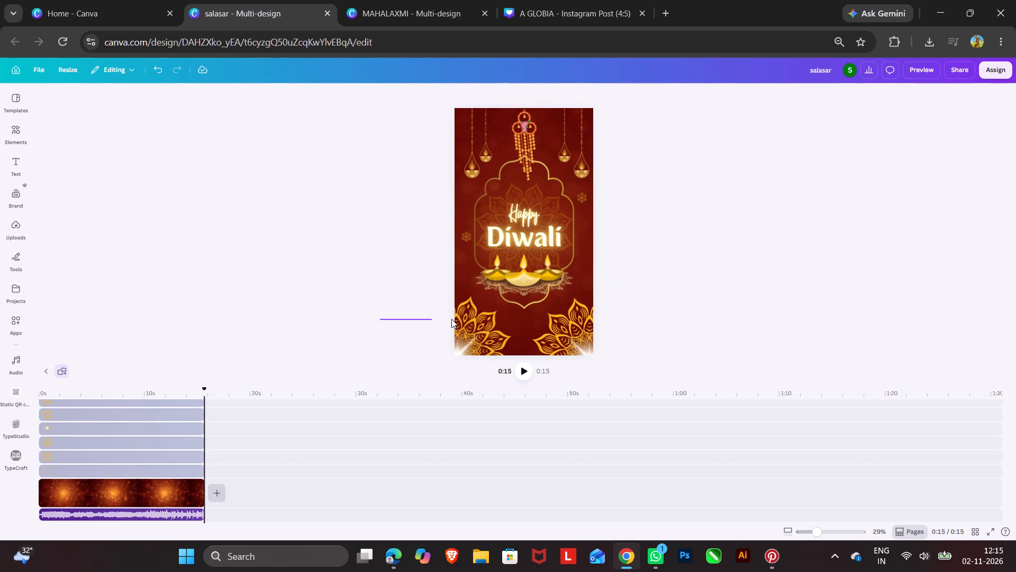
{"action": "left_click_drag", "start_coordinate": [451, 319], "coordinate": [670, 351]}
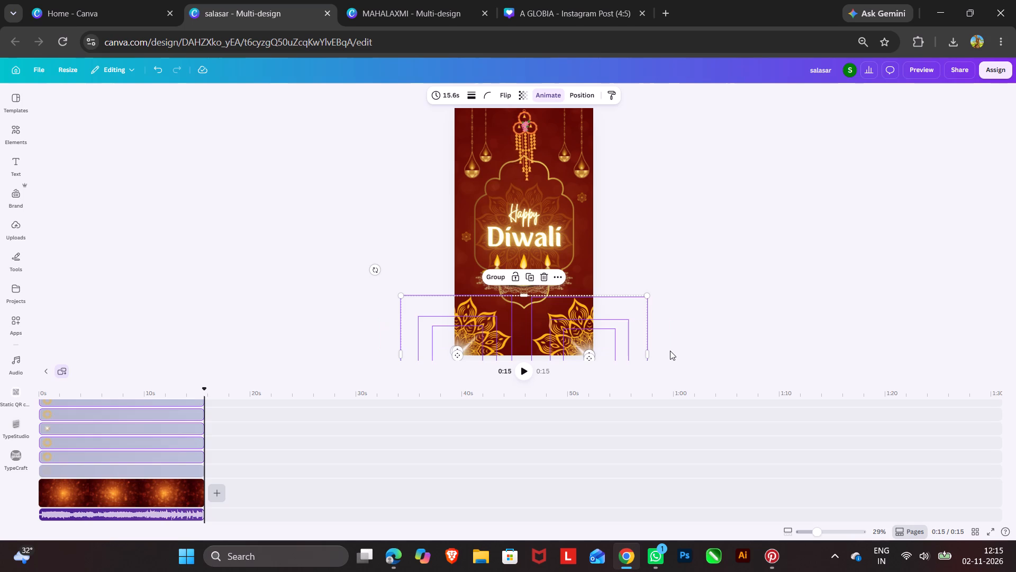
{"action": "key", "text": "Down"}
{"action": "key", "text": "Down"}
{"action": "key", "text": "Down"}
{"action": "key", "text": "Down"}
{"action": "key", "text": "Down"}
{"action": "key", "text": "Down"}
{"action": "key", "text": "Down"}
{"action": "key", "text": "Down"}
{"action": "key", "text": "Down"}
{"action": "key", "text": "Down"}
{"action": "key", "text": "Down"}
{"action": "key", "text": "Down"}
{"action": "key", "text": "Down"}
{"action": "key", "text": "Down"}
{"action": "key", "text": "Down"}
{"action": "key", "text": "Down"}
{"action": "key", "text": "Down"}
{"action": "key", "text": "Down"}
{"action": "key", "text": "Down"}
{"action": "key", "text": "Down"}
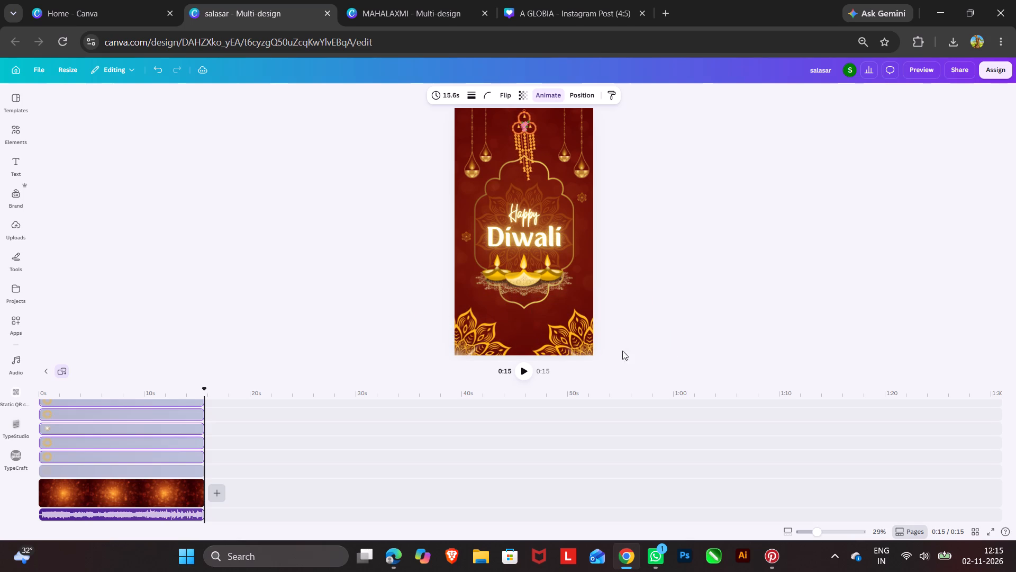
Nudge only the light flare in the bottom-left corner of the page back up by the same amount.
{"action": "left_click", "coordinate": [471, 350]}
{"action": "left_click", "coordinate": [471, 350]}
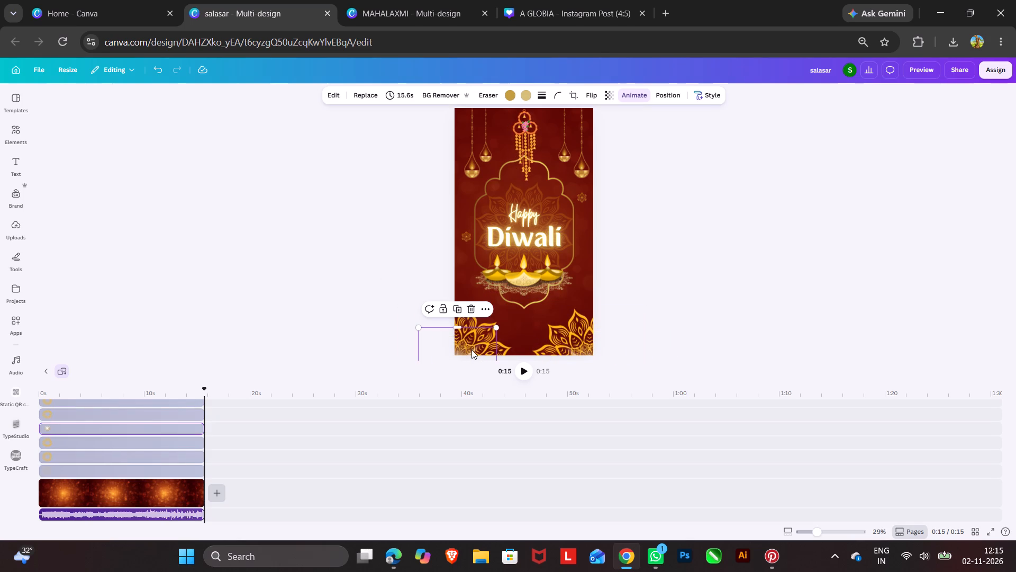
{"action": "key", "text": "Up"}
{"action": "key", "text": "Up"}
{"action": "key", "text": "Up"}
{"action": "key", "text": "Up"}
{"action": "key", "text": "Up"}
{"action": "key", "text": "Up"}
{"action": "key", "text": "Up"}
{"action": "key", "text": "Up"}
{"action": "key", "text": "Up"}
{"action": "key", "text": "Up"}
{"action": "key", "text": "Up"}
{"action": "key", "text": "Up"}
{"action": "key", "text": "Up"}
{"action": "key", "text": "Up"}
{"action": "key", "text": "Up"}
{"action": "key", "text": "Up"}
{"action": "key", "text": "Up"}
{"action": "key", "text": "Up"}
{"action": "key", "text": "Up"}
{"action": "key", "text": "Up"}
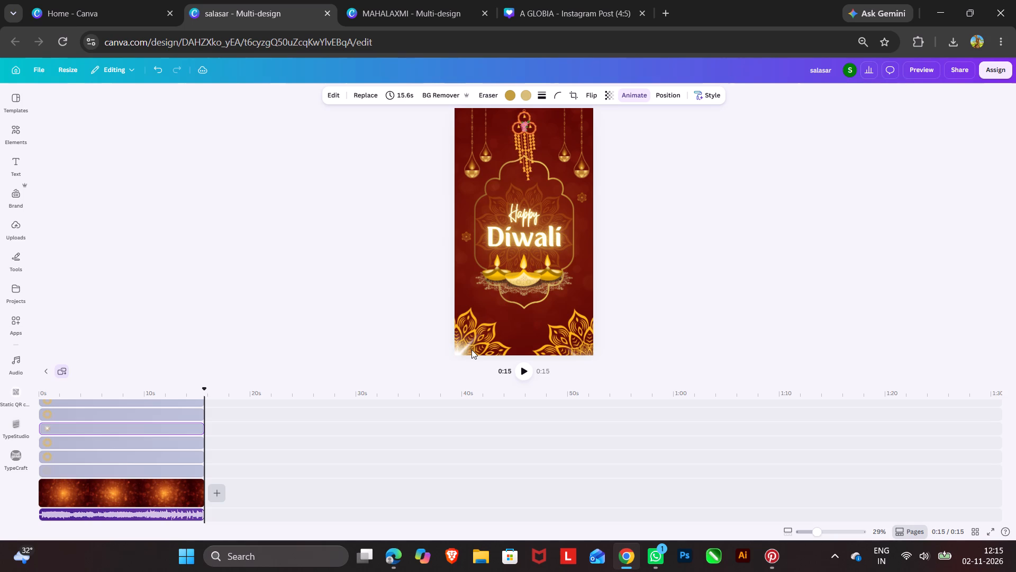
Nudge only the light flare in the bottom-right corner of the page up to match the left one.
{"action": "left_click", "coordinate": [583, 350]}
{"action": "key", "text": "Up"}
{"action": "key", "text": "Up"}
{"action": "key", "text": "Up"}
{"action": "key", "text": "Up"}
{"action": "key", "text": "Up"}
{"action": "key", "text": "Up"}
{"action": "key", "text": "Up"}
{"action": "key", "text": "Up"}
{"action": "key", "text": "Up"}
{"action": "key", "text": "Up"}
{"action": "key", "text": "Up"}
{"action": "key", "text": "Up"}
{"action": "key", "text": "Up"}
{"action": "key", "text": "Up"}
{"action": "key", "text": "Up"}
{"action": "key", "text": "Up"}
{"action": "key", "text": "Up"}
{"action": "key", "text": "Up"}
{"action": "key", "text": "Up"}
{"action": "key", "text": "Up"}
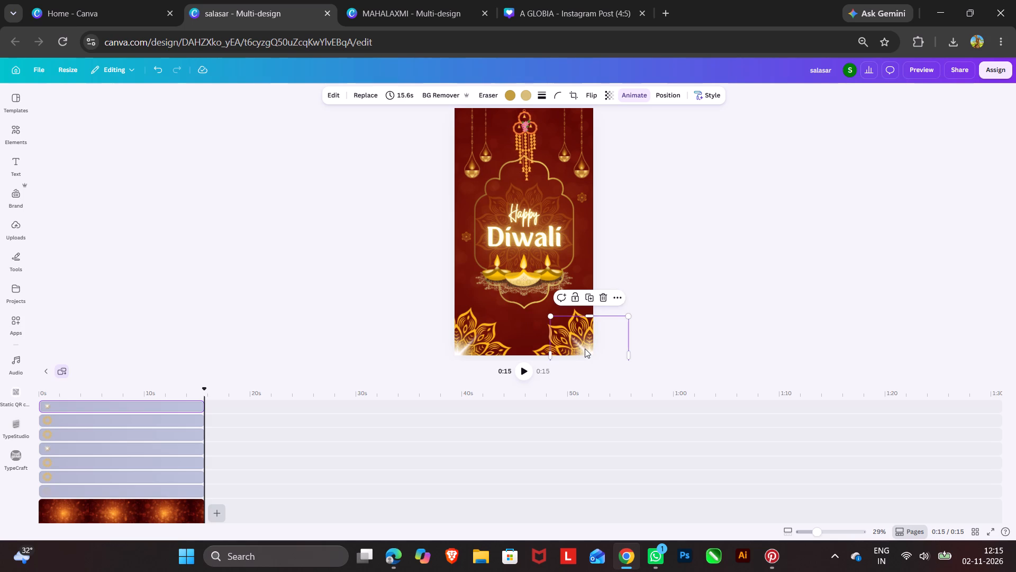
{"action": "double_click", "coordinate": [777, 297]}
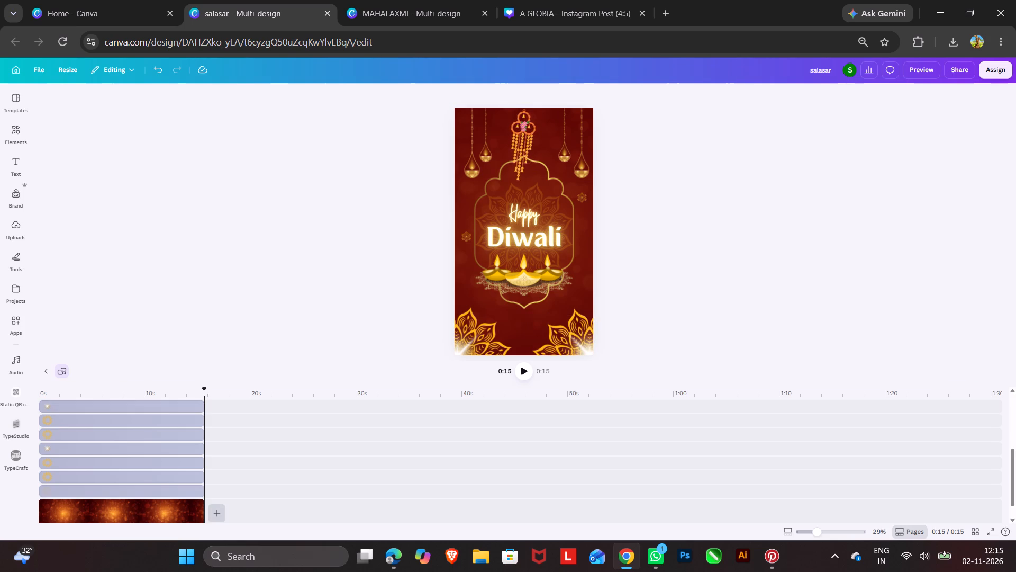
Play page 29 from the beginning to check the repositioned corner ornaments and flares.
{"action": "left_click_drag", "start_coordinate": [205, 390], "coordinate": [0, 390]}
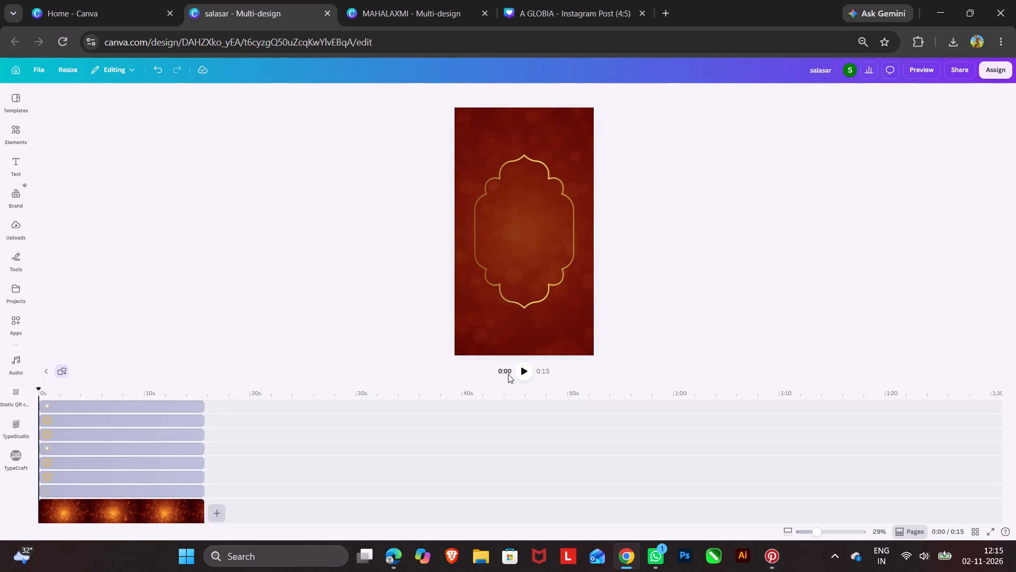
{"action": "left_click", "coordinate": [535, 370]}
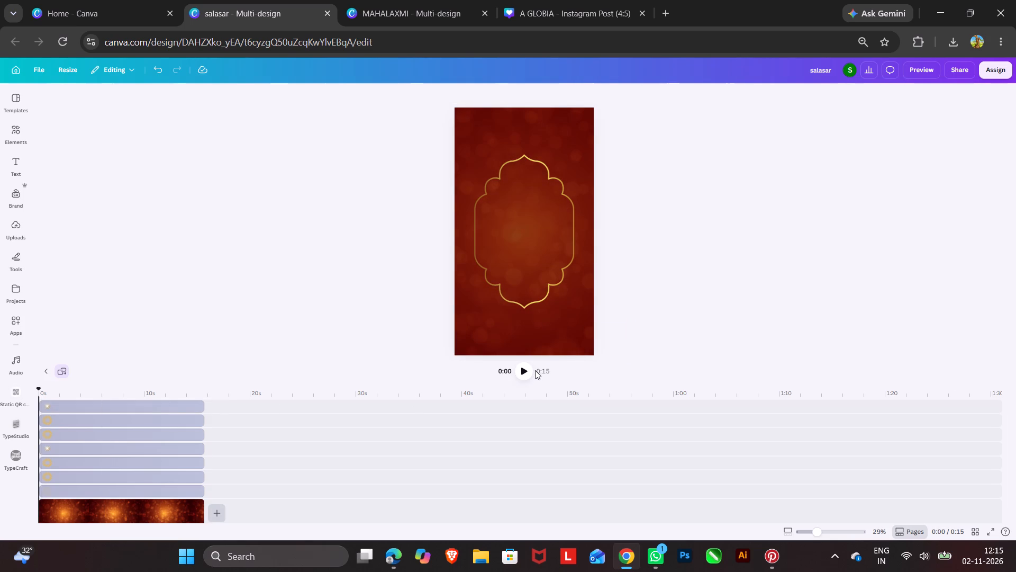
{"action": "left_click", "coordinate": [527, 371]}
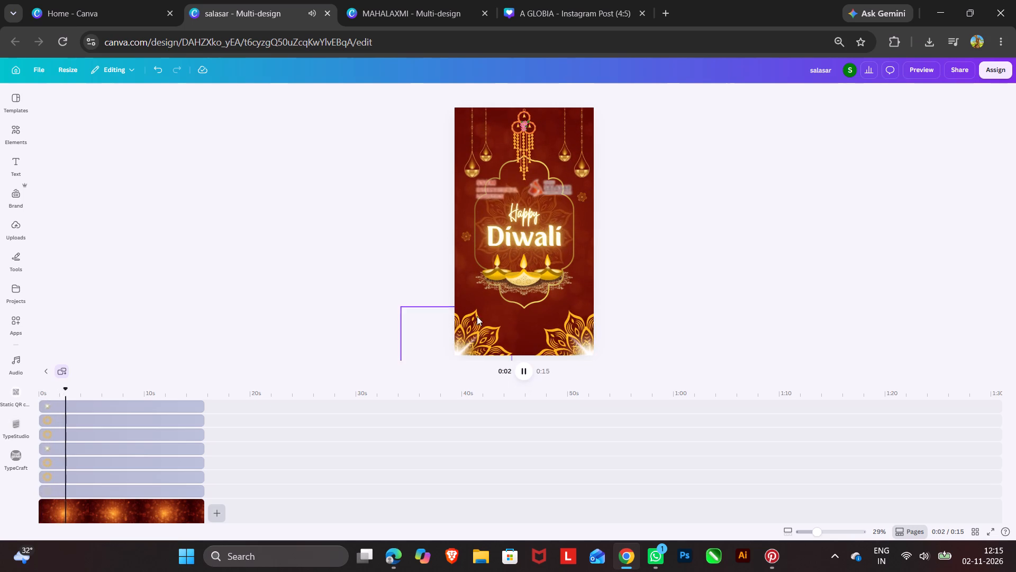
Move the three-diya graphic down onto the lower edge of the golden frame, keeping it horizontally centred beneath the Happy Diwali text.
{"action": "left_click", "coordinate": [526, 276]}
{"action": "left_click_drag", "start_coordinate": [526, 279], "coordinate": [528, 289]}
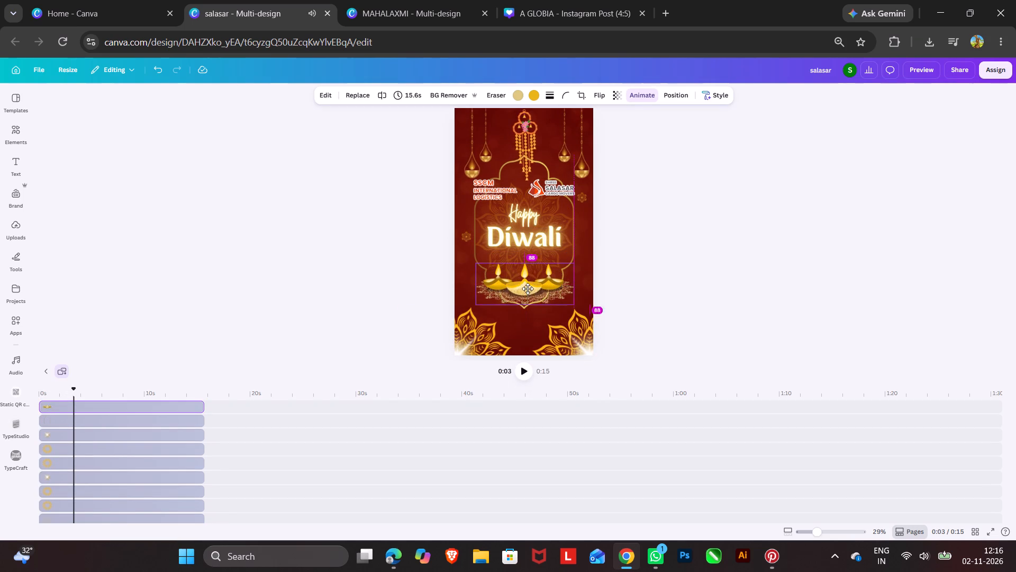
{"action": "left_click_drag", "start_coordinate": [528, 289], "coordinate": [529, 303]}
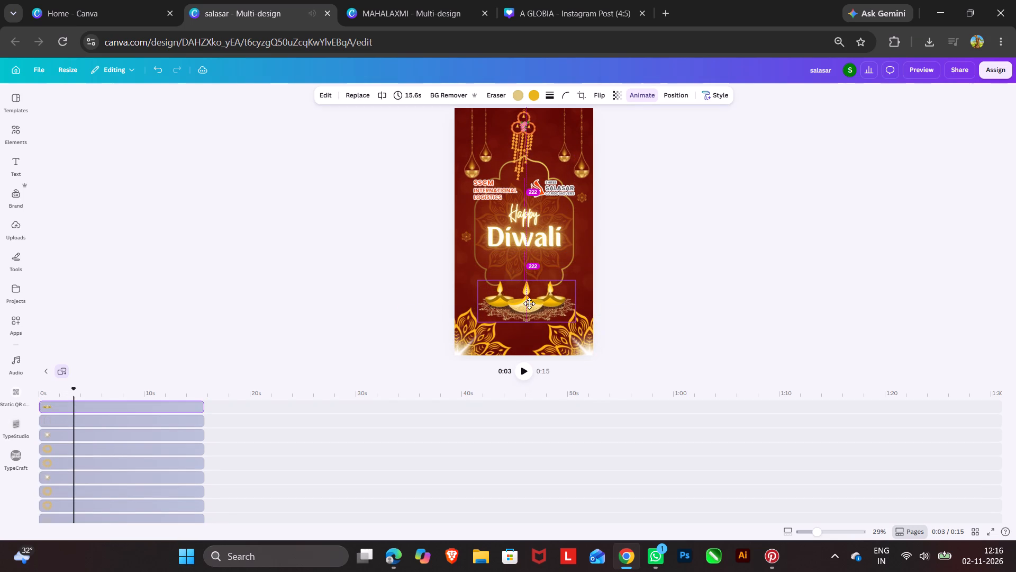
{"action": "left_click_drag", "start_coordinate": [529, 303], "coordinate": [526, 302]}
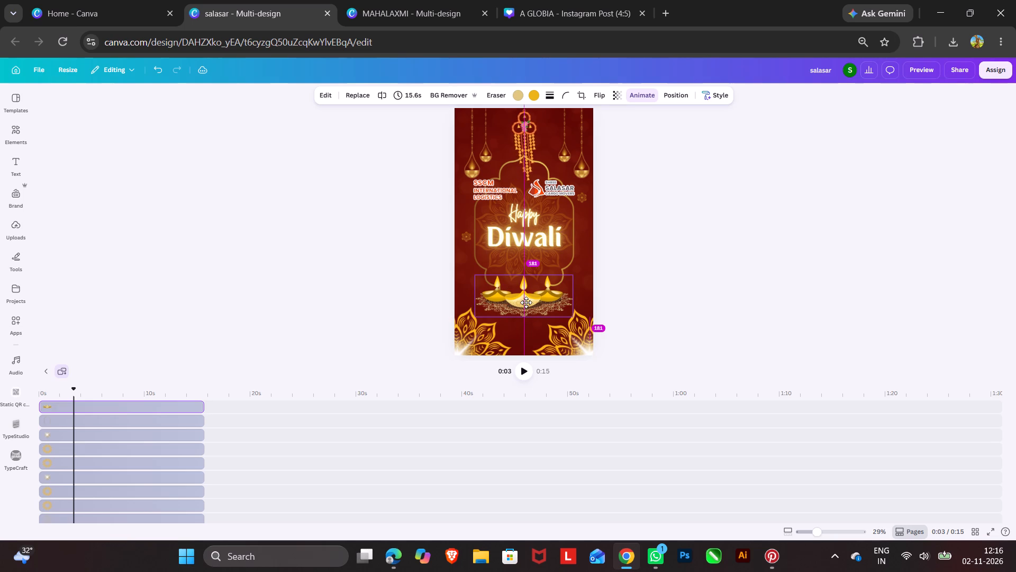
{"action": "left_click_drag", "start_coordinate": [526, 302], "coordinate": [524, 302]}
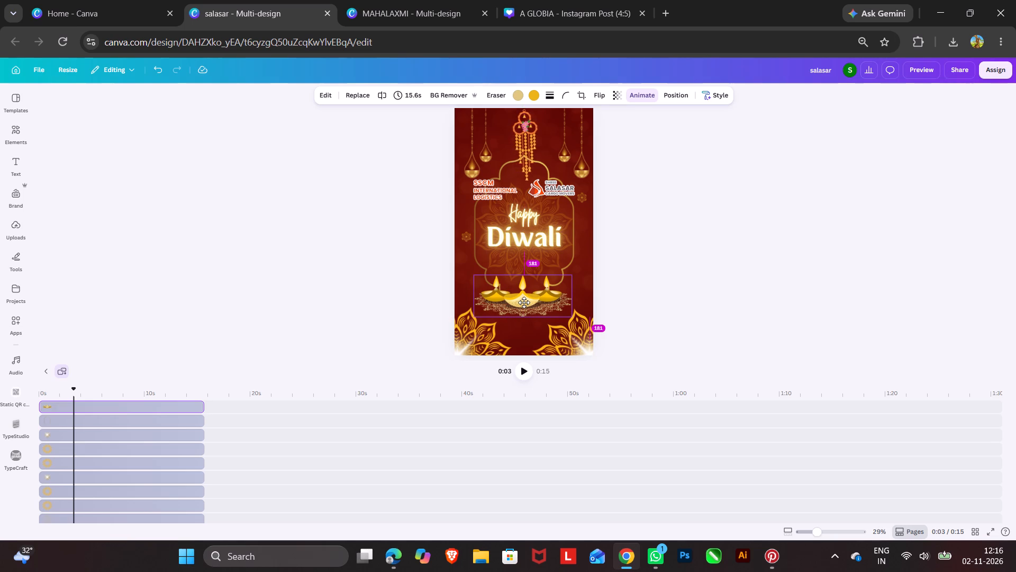
{"action": "left_click_drag", "start_coordinate": [524, 302], "coordinate": [524, 302]}
{"action": "left_click", "coordinate": [728, 320]}
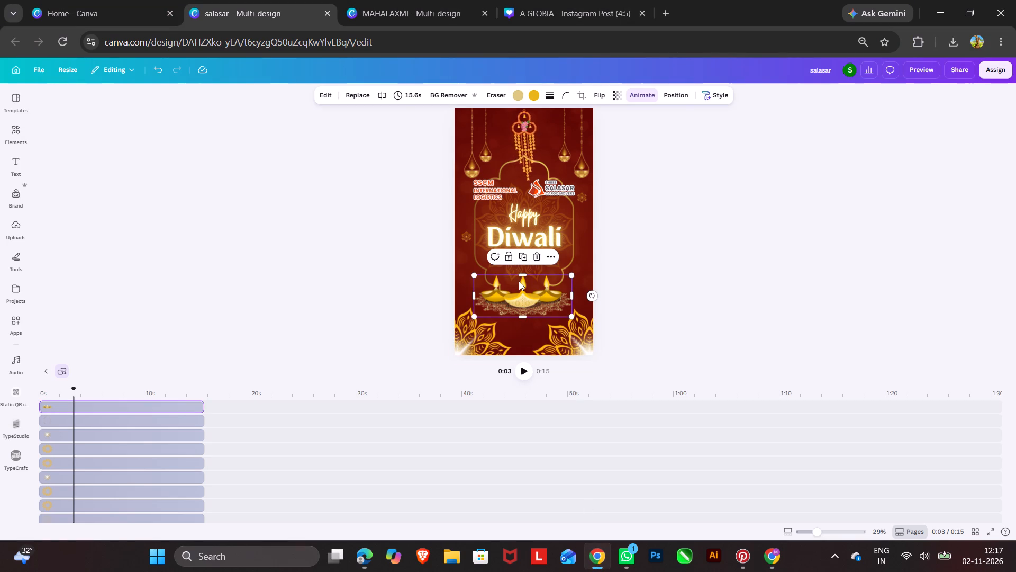
{"action": "key", "text": "ctrl+v"}
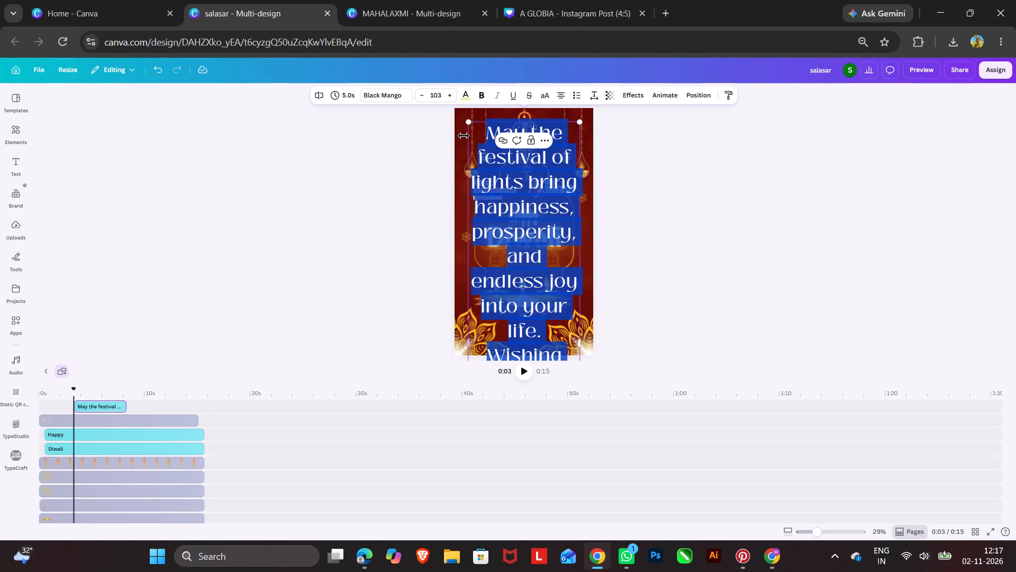
Colour the pasted greeting text white and set its font size to 18.
{"action": "left_click", "coordinate": [467, 94]}
{"action": "left_click", "coordinate": [111, 223]}
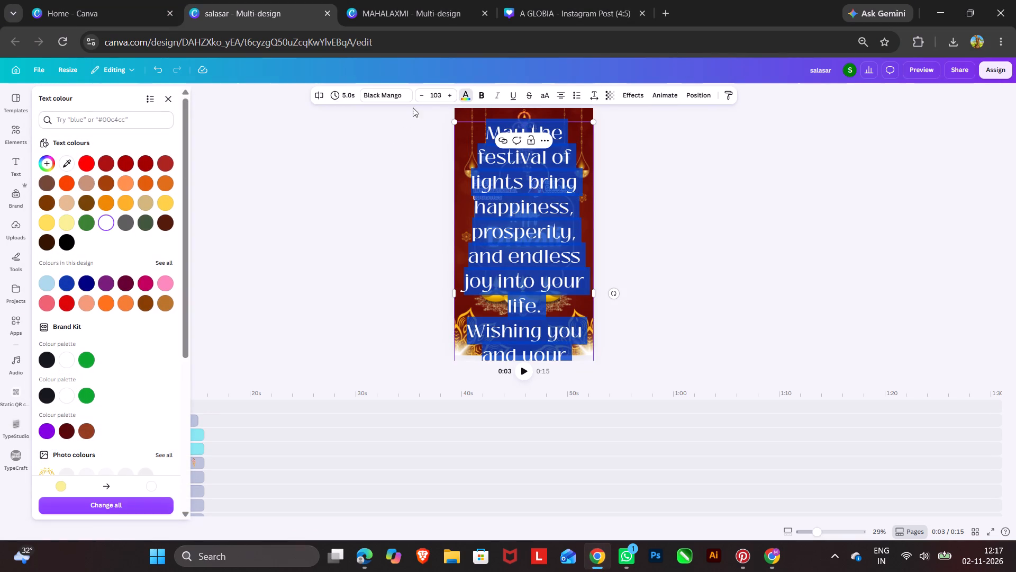
{"action": "left_click", "coordinate": [430, 94]}
{"action": "left_click", "coordinate": [430, 219]}
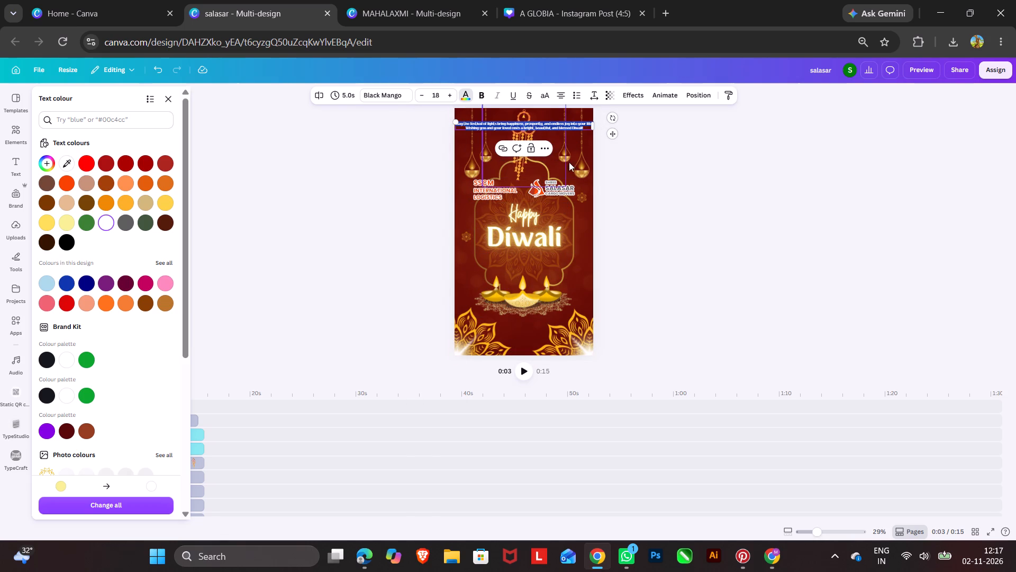
Narrow the greeting text box to about 665 px wide and place it between the Diwali title and the three diyas.
{"action": "left_click_drag", "start_coordinate": [615, 135], "coordinate": [619, 271]}
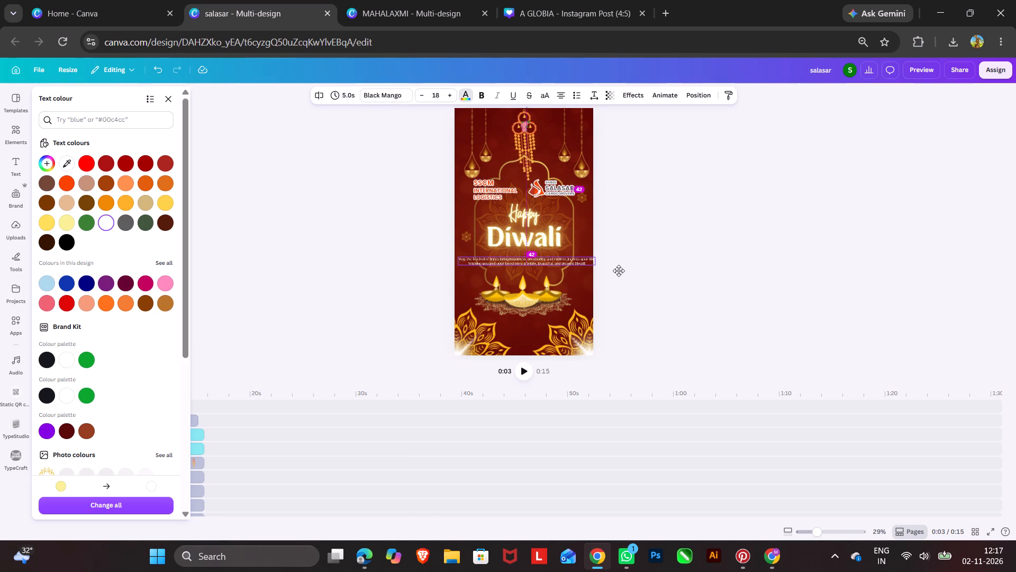
{"action": "left_click_drag", "start_coordinate": [619, 271], "coordinate": [621, 264]}
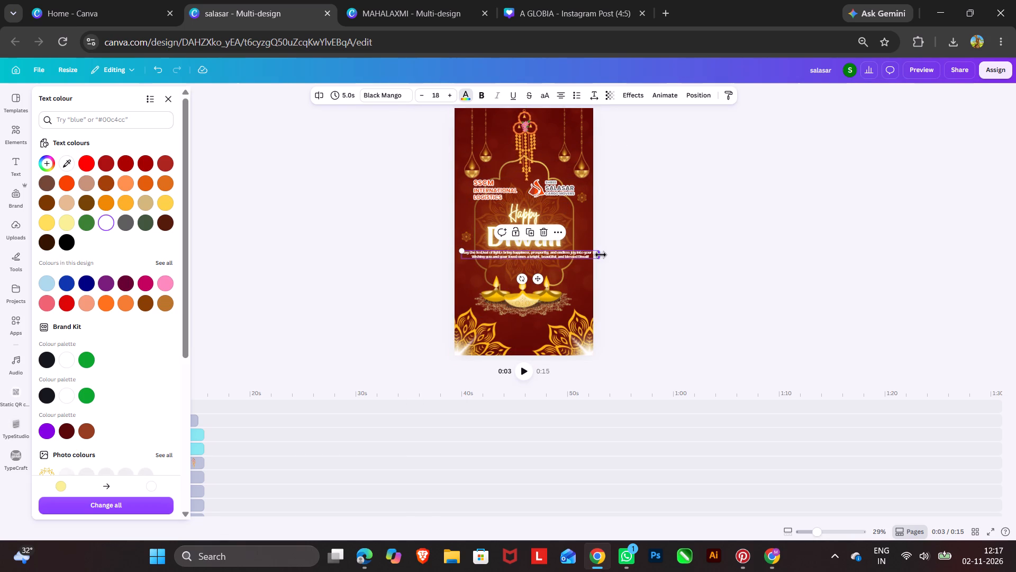
{"action": "left_click_drag", "start_coordinate": [601, 255], "coordinate": [549, 261]}
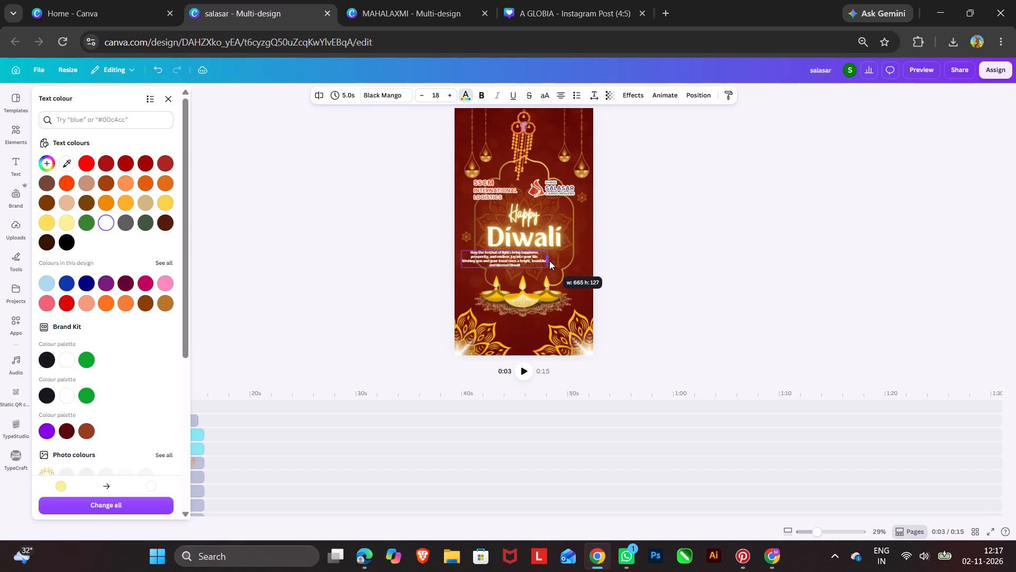
{"action": "left_click_drag", "start_coordinate": [549, 261], "coordinate": [551, 262]}
{"action": "double_click", "coordinate": [665, 256]}
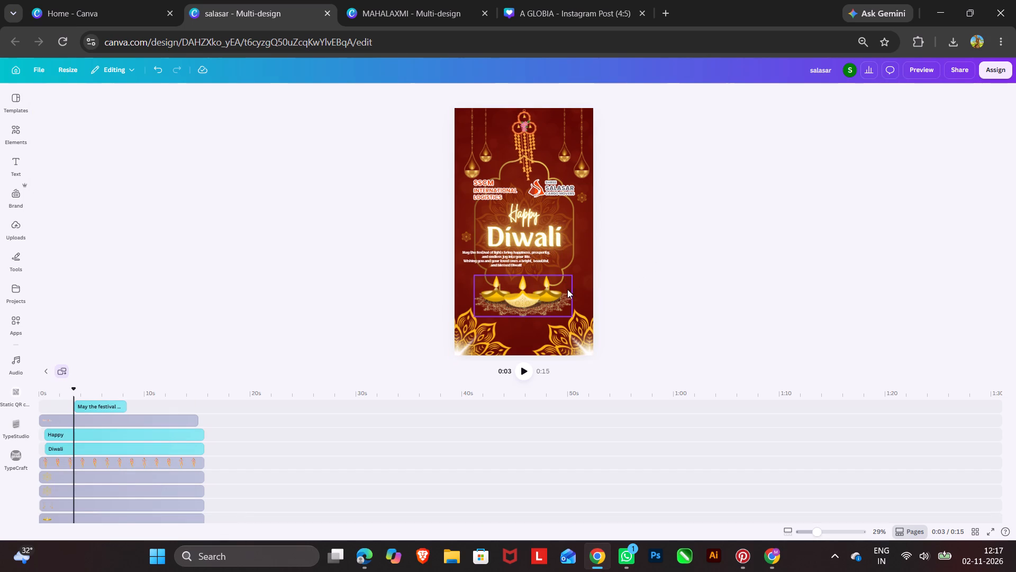
{"action": "scroll", "coordinate": [557, 291], "scroll_direction": "right", "scroll_amount": 1}
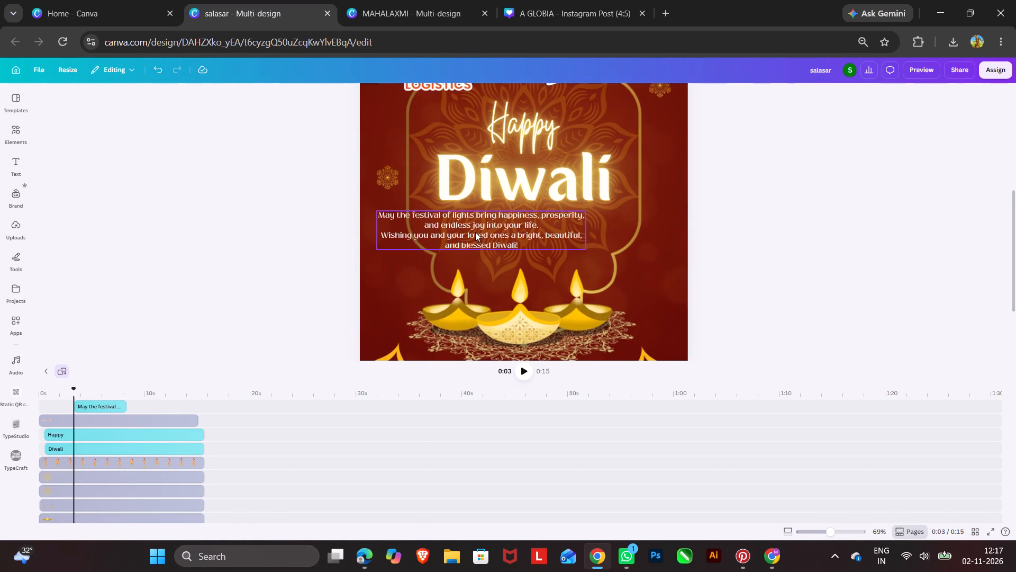
{"action": "left_click_drag", "start_coordinate": [475, 232], "coordinate": [517, 238]}
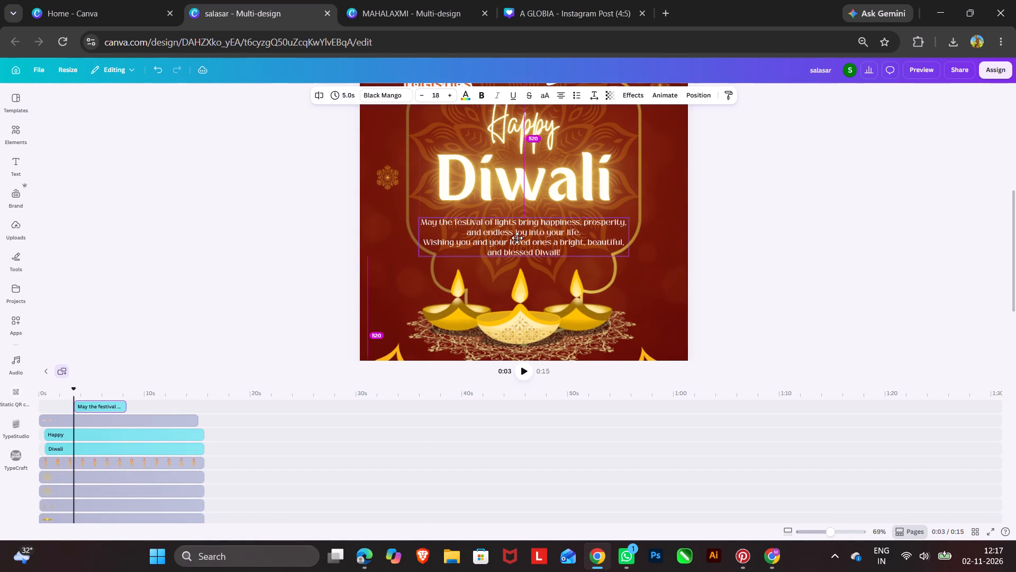
{"action": "left_click_drag", "start_coordinate": [517, 238], "coordinate": [533, 246]}
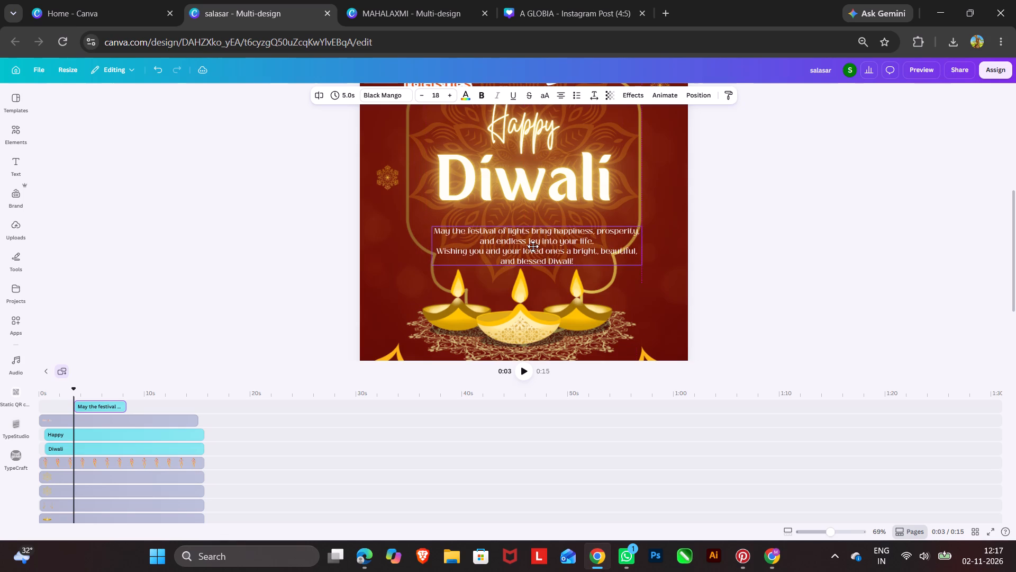
{"action": "left_click_drag", "start_coordinate": [533, 246], "coordinate": [533, 246]}
Scale the greeting text up to about size 22.5, roughly centred under the Diwali title.
{"action": "left_click_drag", "start_coordinate": [437, 224], "coordinate": [433, 224]}
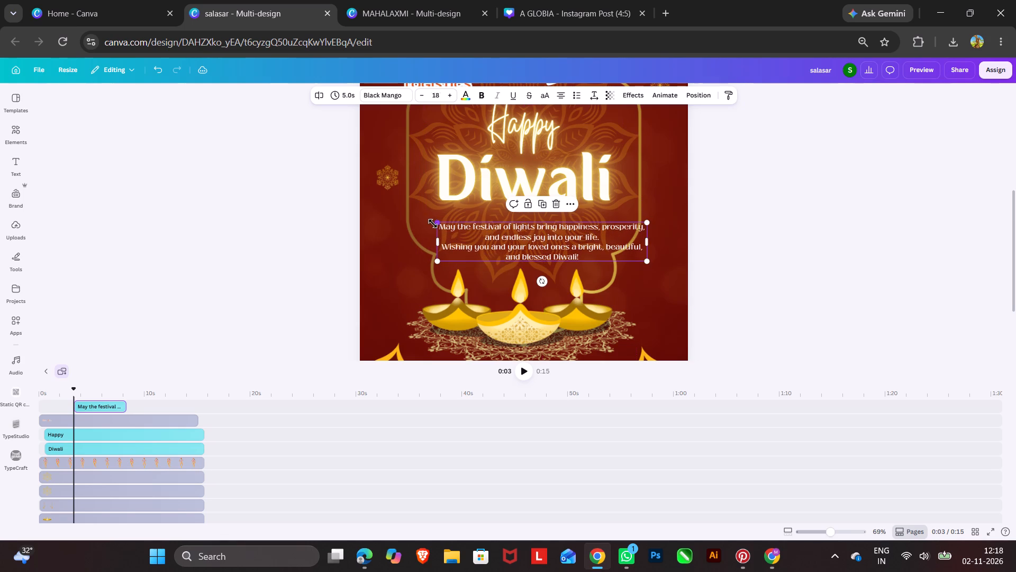
{"action": "left_click_drag", "start_coordinate": [433, 224], "coordinate": [390, 227]}
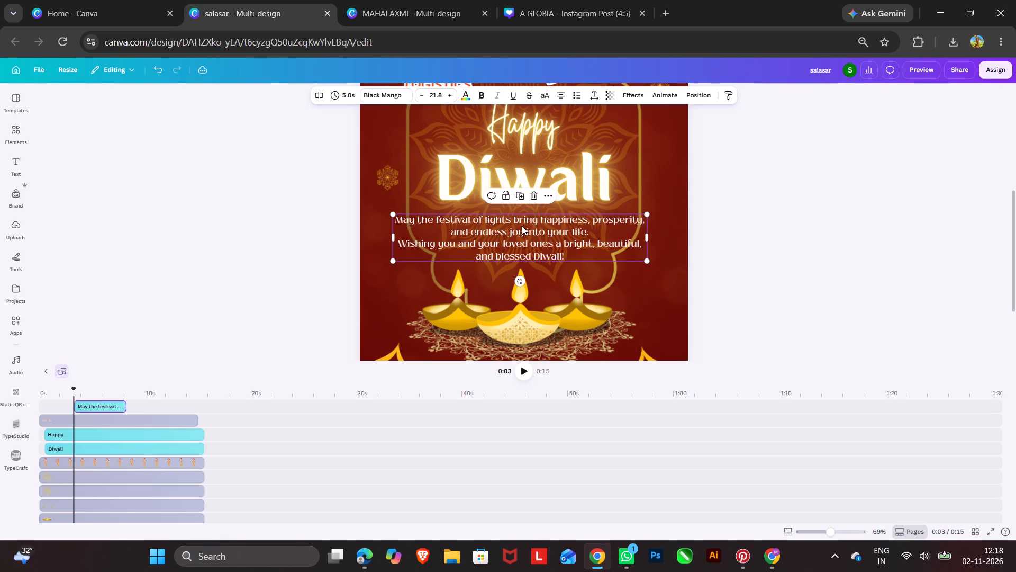
{"action": "left_click_drag", "start_coordinate": [649, 213], "coordinate": [659, 210]}
{"action": "double_click", "coordinate": [755, 209]}
{"action": "left_click", "coordinate": [588, 237]}
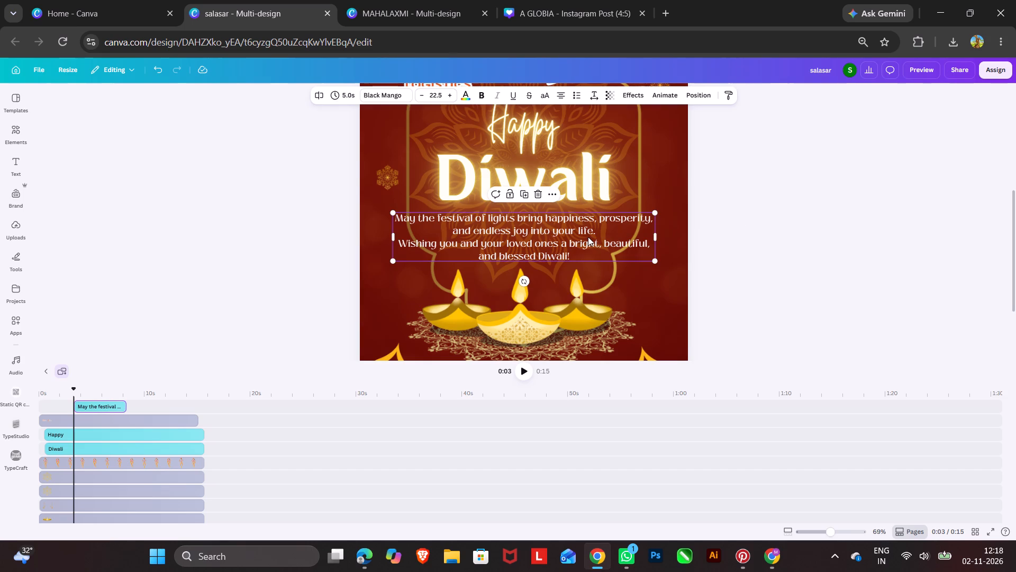
Apply the Succession animation to the greeting text, set to On enter only, matching the Diwali title.
{"action": "left_click", "coordinate": [580, 168]}
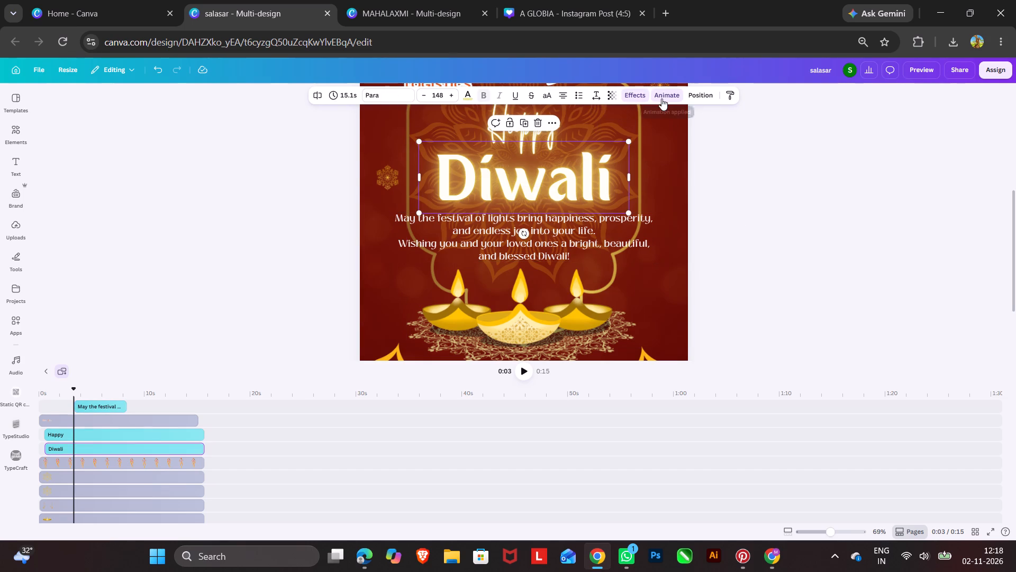
{"action": "left_click", "coordinate": [662, 97]}
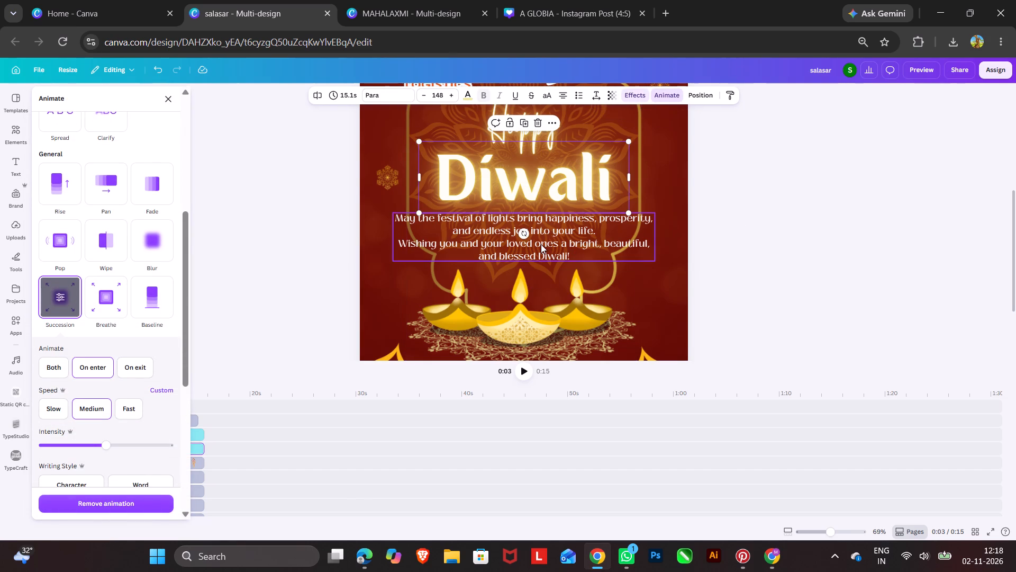
{"action": "left_click", "coordinate": [541, 244]}
{"action": "left_click", "coordinate": [59, 300]}
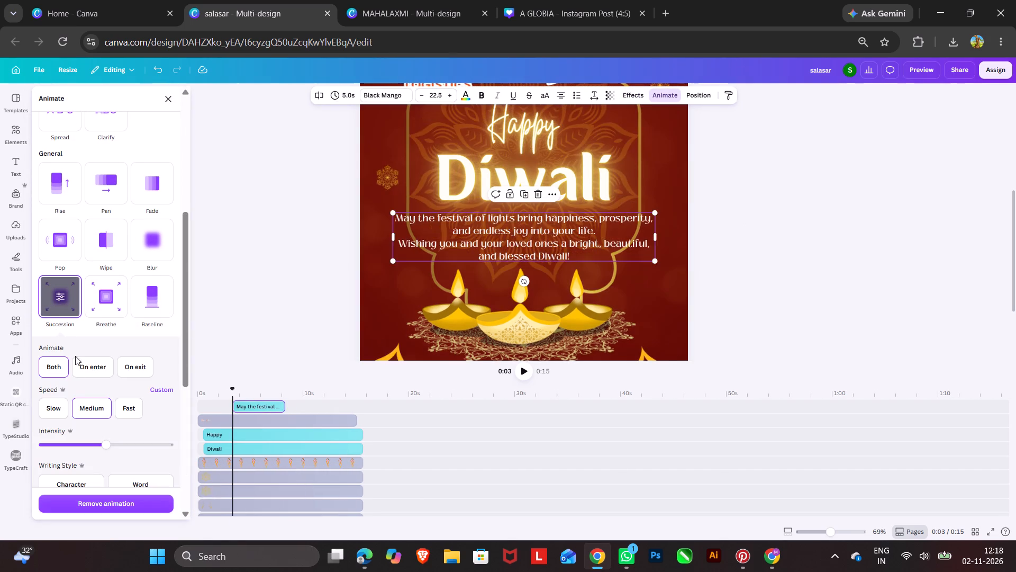
{"action": "left_click", "coordinate": [78, 367]}
{"action": "left_click", "coordinate": [778, 230]}
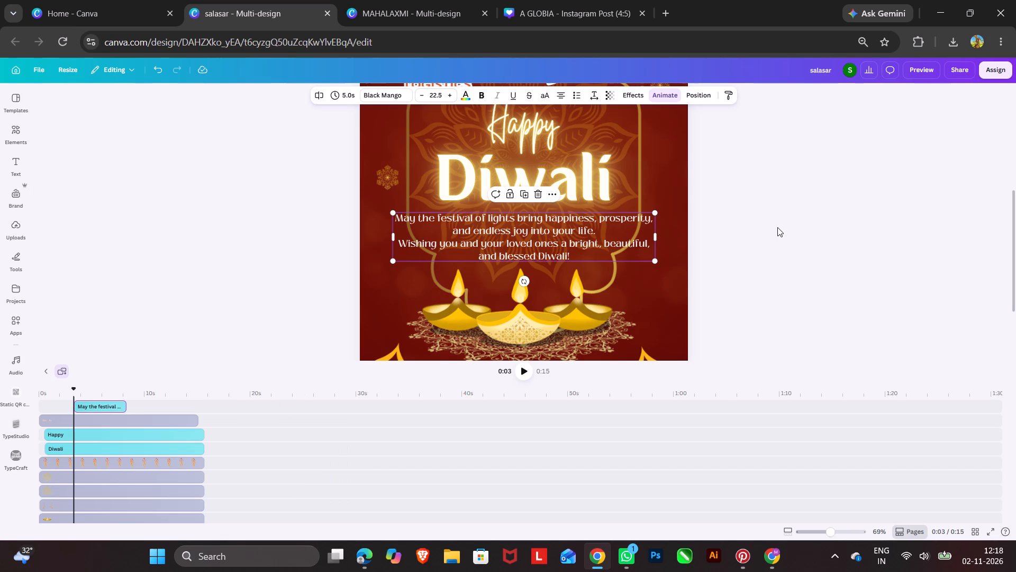
Extend the greeting text's timeline clip to the end of the page, level with the Happy and Diwali clips.
{"action": "scroll", "coordinate": [112, 461], "scroll_direction": "up", "scroll_amount": 3}
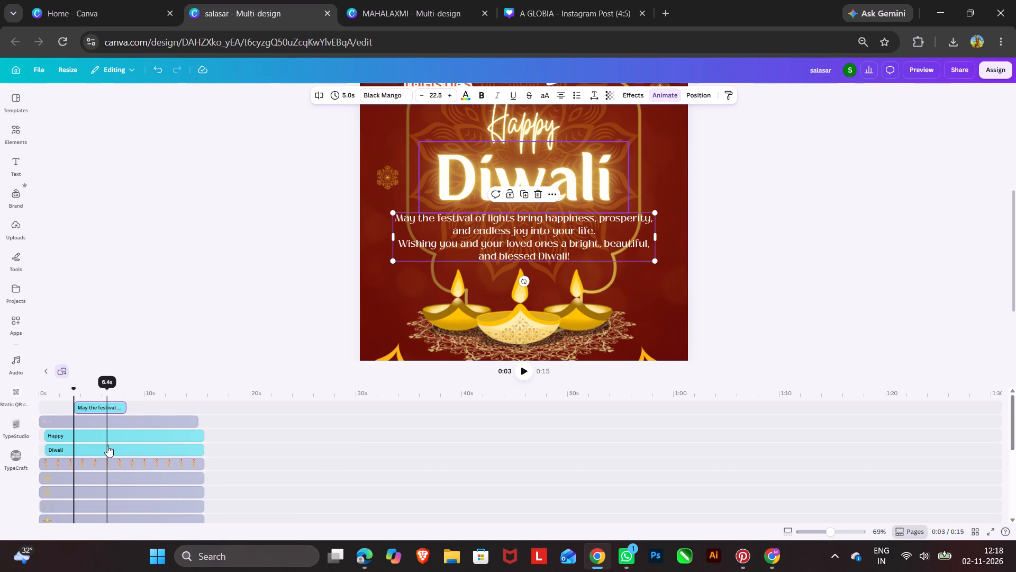
{"action": "scroll", "coordinate": [107, 445], "scroll_direction": "up", "scroll_amount": 3}
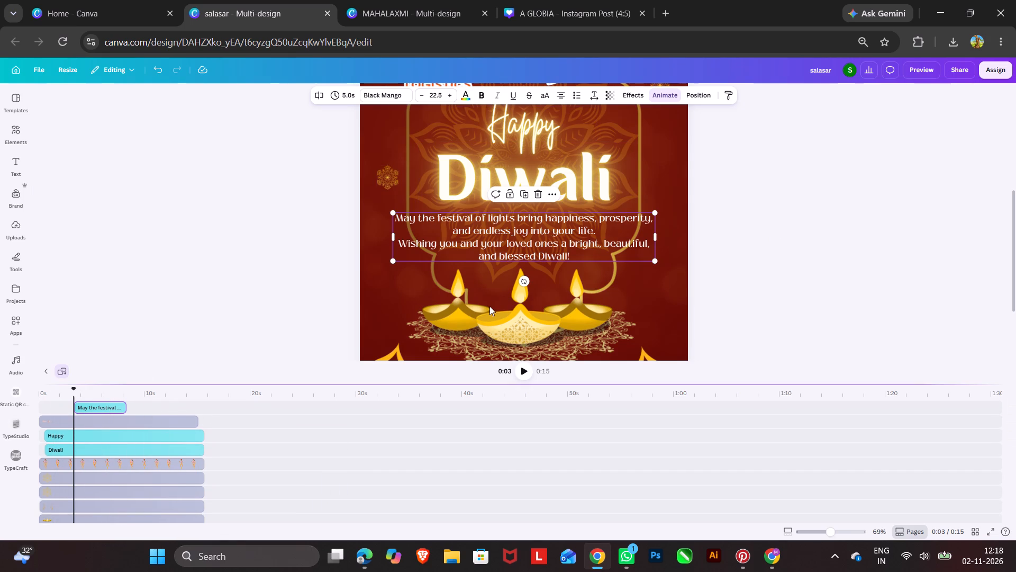
{"action": "scroll", "coordinate": [194, 445], "scroll_direction": "down", "scroll_amount": 6}
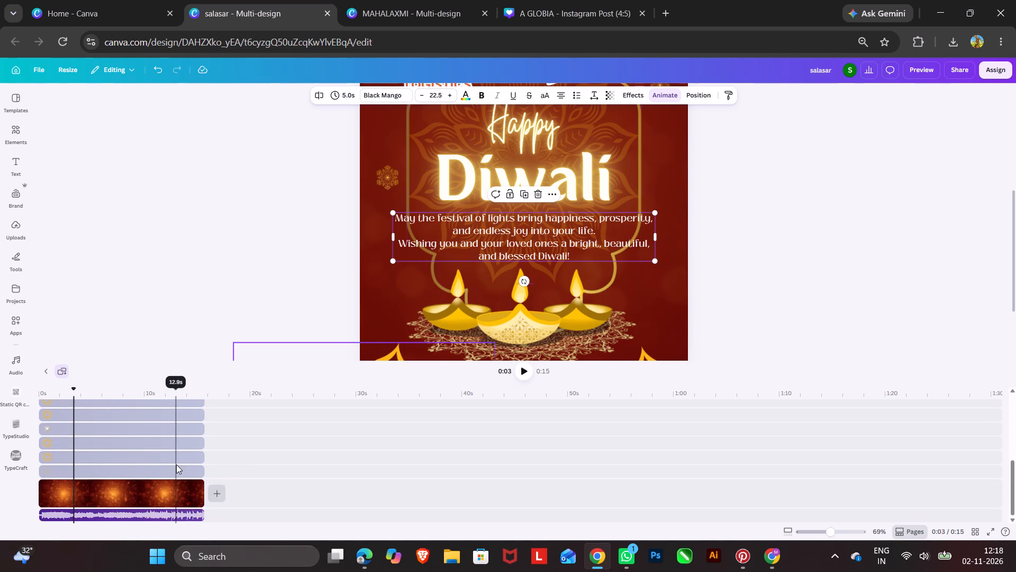
{"action": "scroll", "coordinate": [165, 499], "scroll_direction": "up", "scroll_amount": 11}
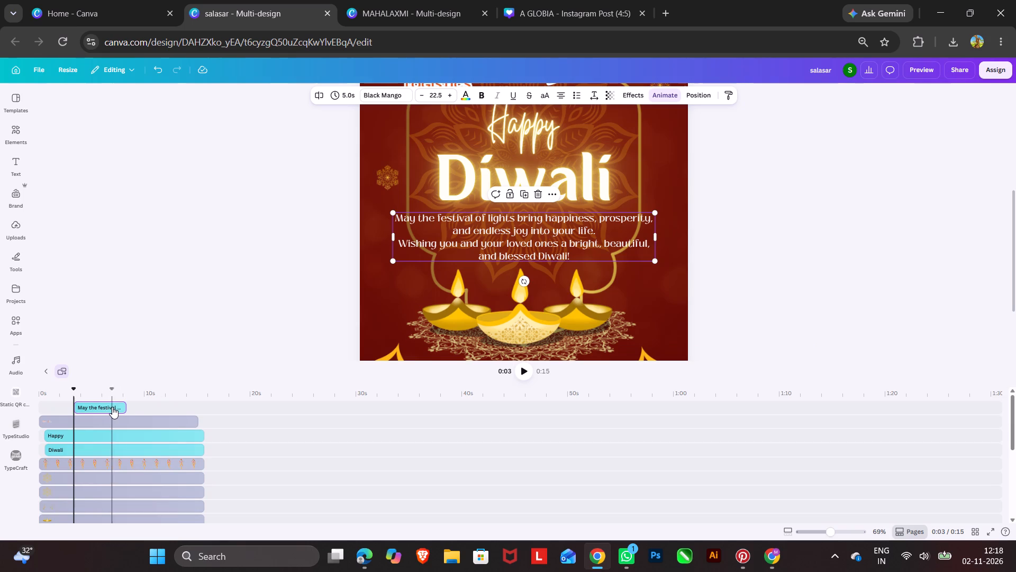
{"action": "left_click", "coordinate": [103, 407]}
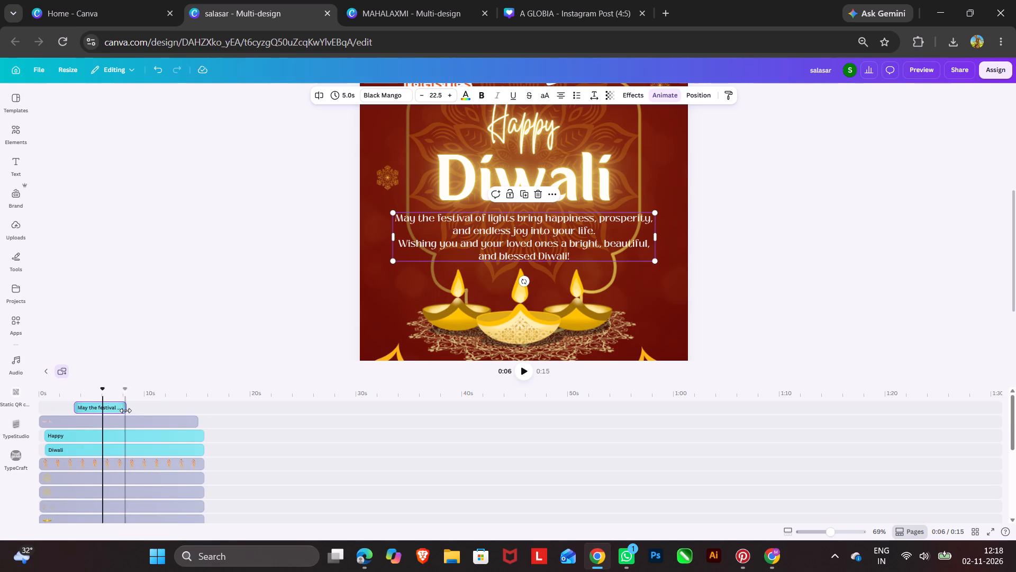
{"action": "left_click_drag", "start_coordinate": [125, 410], "coordinate": [202, 425]}
Extend the company logos' timeline clip to the end of the page, level with the other clips, and play the page from the start.
{"action": "left_click", "coordinate": [175, 425]}
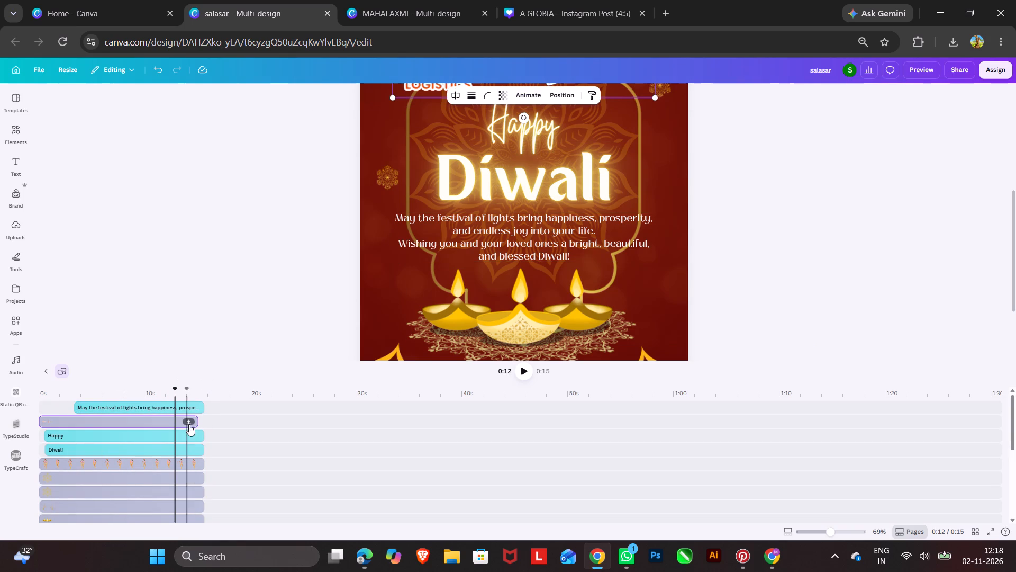
{"action": "left_click_drag", "start_coordinate": [197, 422], "coordinate": [202, 424]}
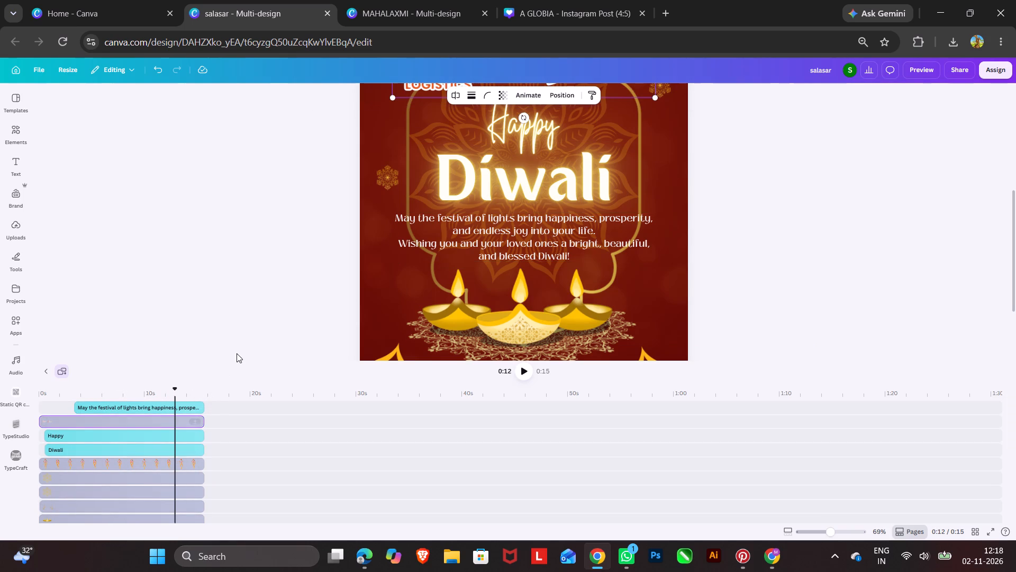
{"action": "left_click", "coordinate": [238, 352]}
{"action": "left_click_drag", "start_coordinate": [174, 389], "coordinate": [0, 389]}
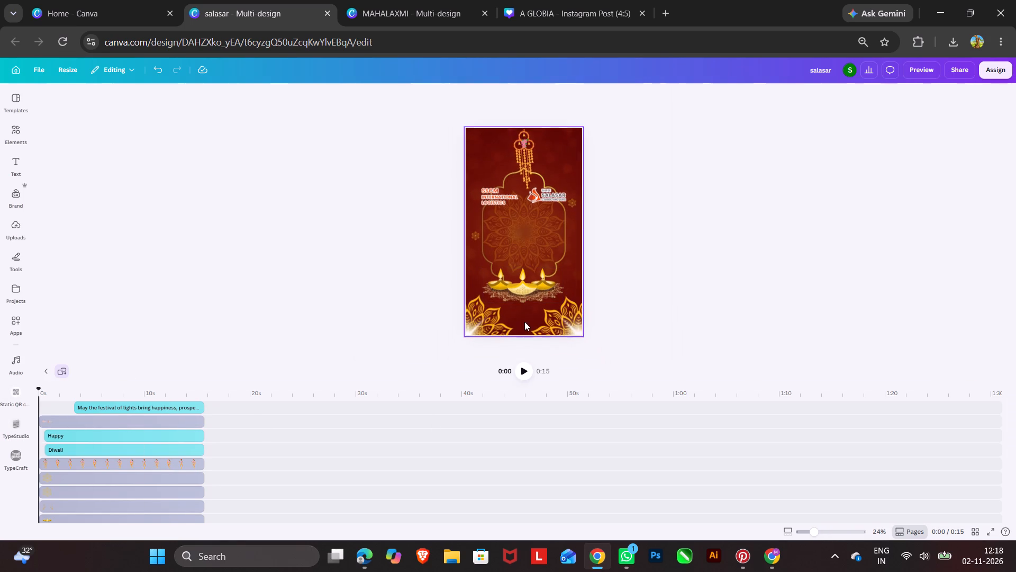
{"action": "left_click", "coordinate": [518, 374]}
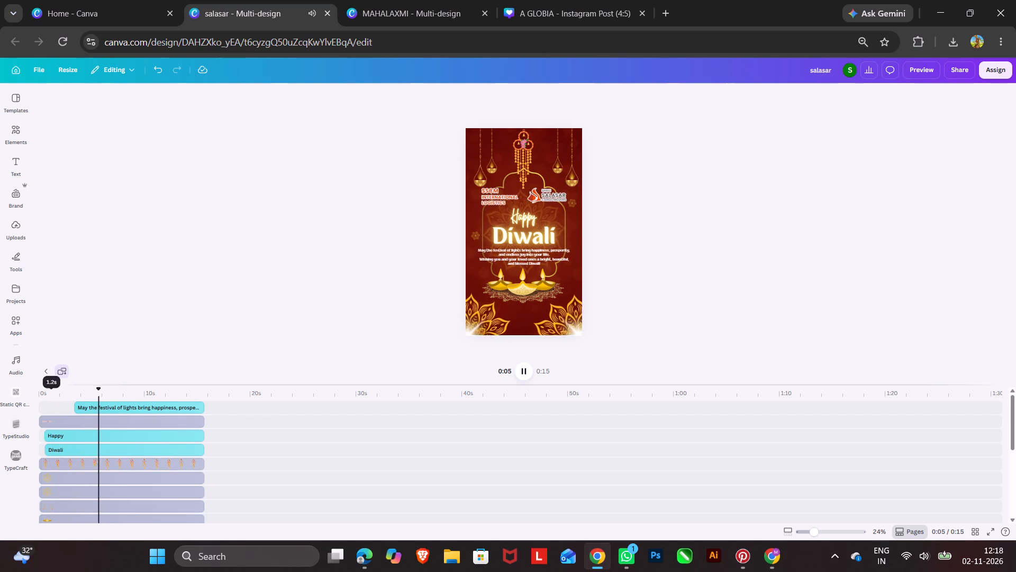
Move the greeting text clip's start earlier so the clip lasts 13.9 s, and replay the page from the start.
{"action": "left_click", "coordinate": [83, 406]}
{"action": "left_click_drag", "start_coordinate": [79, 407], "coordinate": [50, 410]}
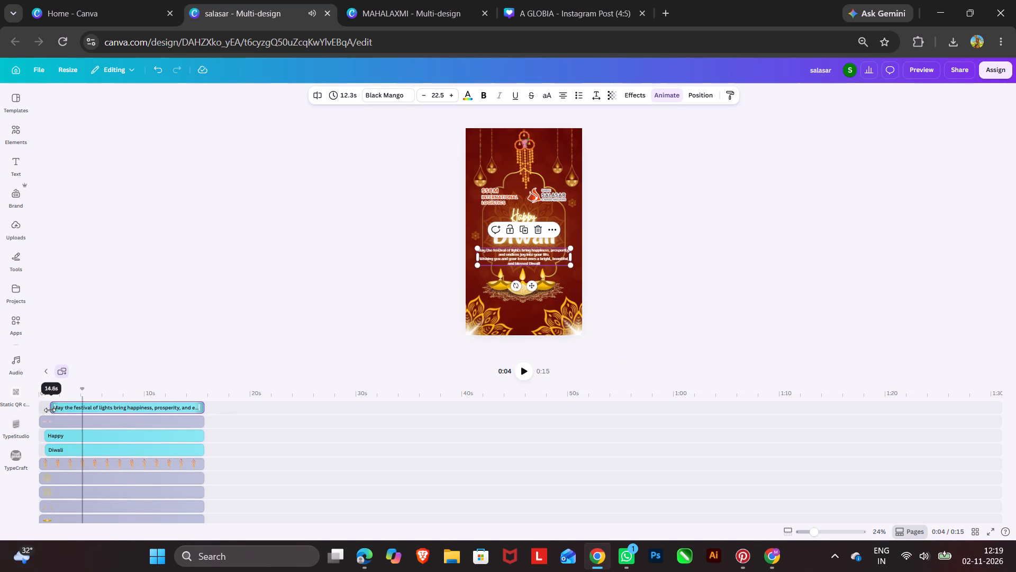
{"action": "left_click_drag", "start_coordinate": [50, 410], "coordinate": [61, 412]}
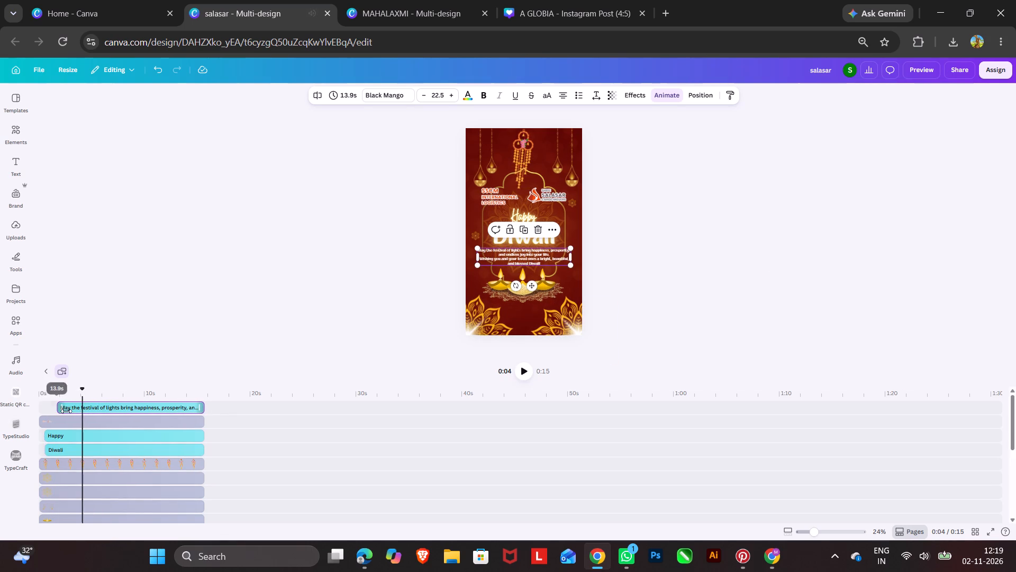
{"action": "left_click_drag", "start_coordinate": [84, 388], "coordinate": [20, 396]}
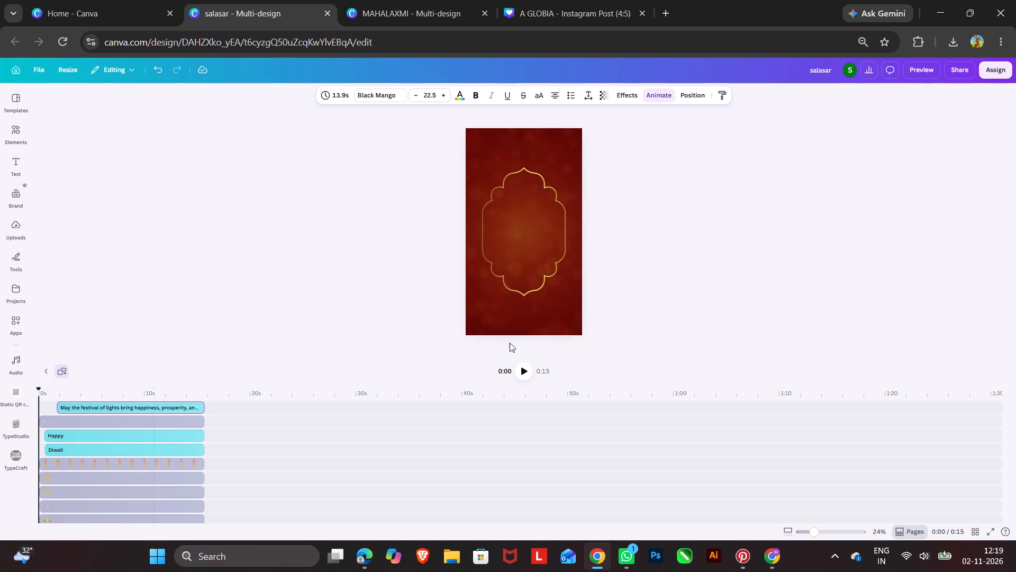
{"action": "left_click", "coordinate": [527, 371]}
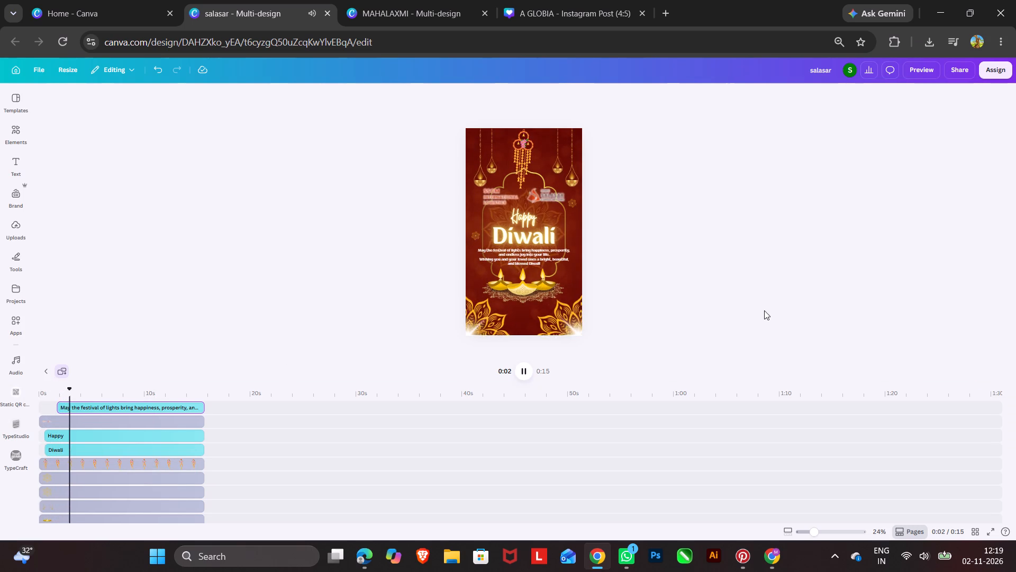
Stagger the text clips' starts so Diwali lasts 14.7 s and the greeting text 14.5 s, and replay the page from the start.
{"action": "left_click", "coordinate": [169, 406]}
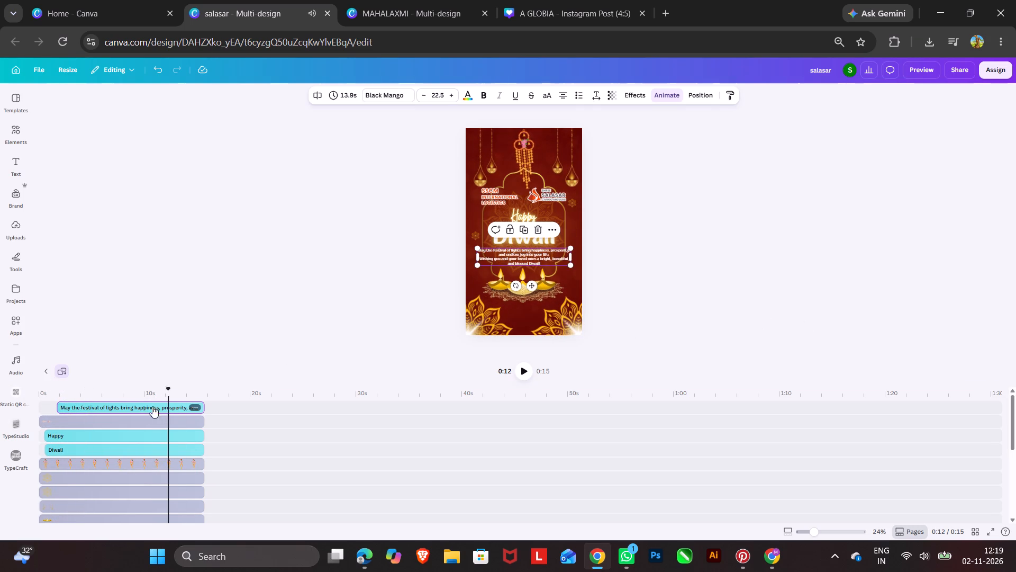
{"action": "left_click_drag", "start_coordinate": [59, 406], "coordinate": [47, 409]}
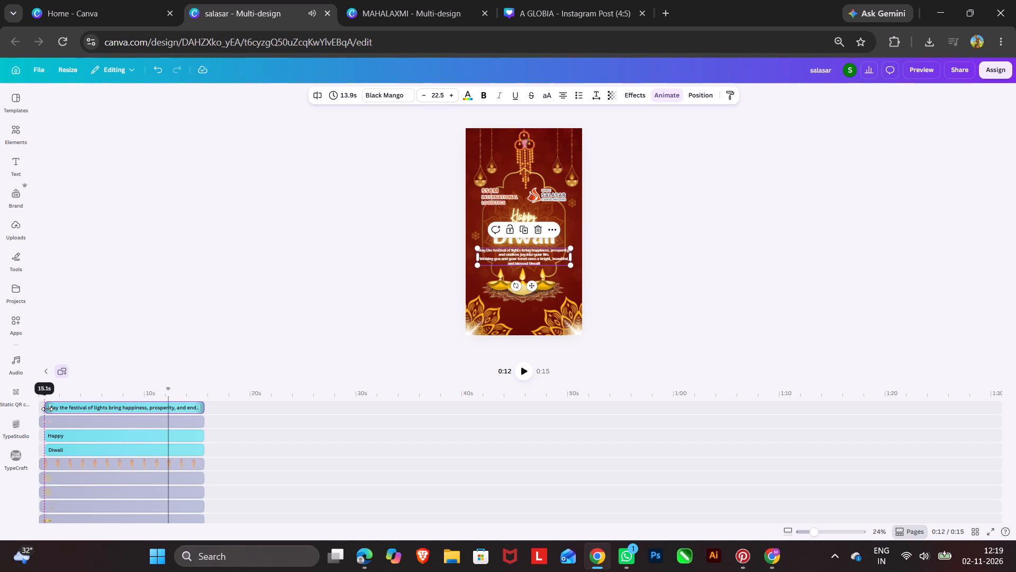
{"action": "left_click_drag", "start_coordinate": [47, 409], "coordinate": [51, 410]}
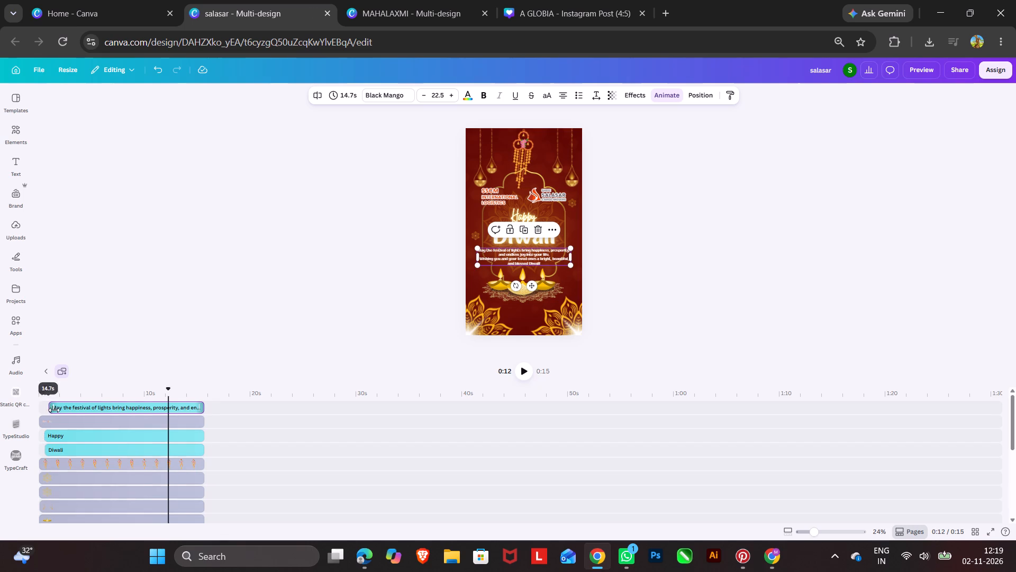
{"action": "left_click", "coordinate": [47, 450]}
{"action": "left_click", "coordinate": [47, 450]}
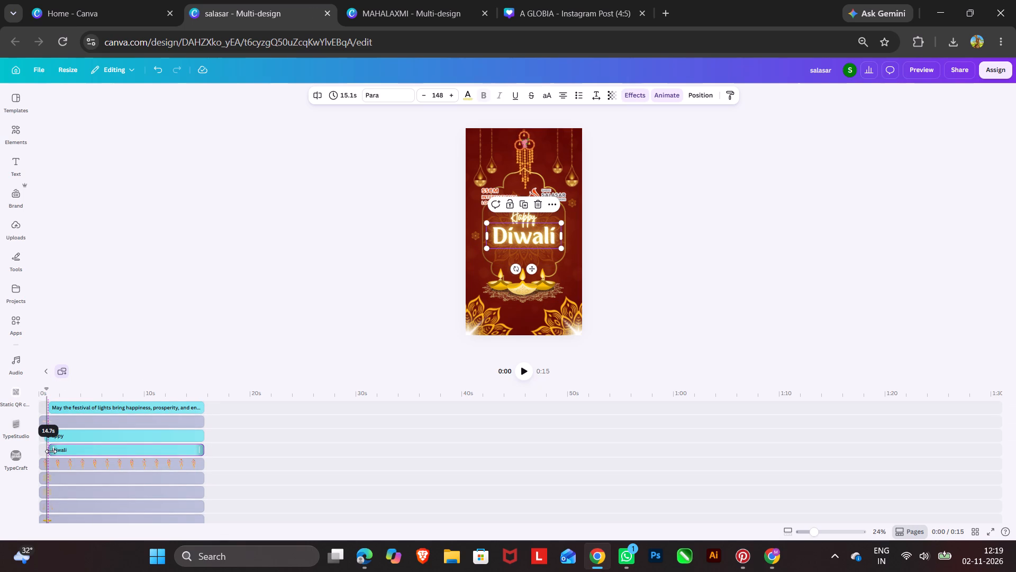
{"action": "left_click", "coordinate": [50, 407]}
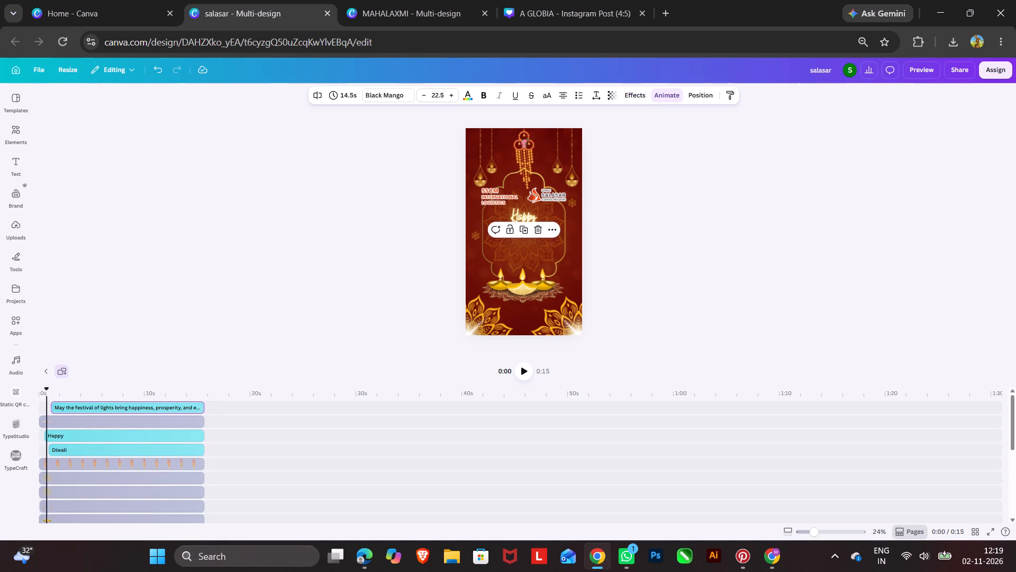
{"action": "left_click_drag", "start_coordinate": [48, 390], "coordinate": [24, 390]}
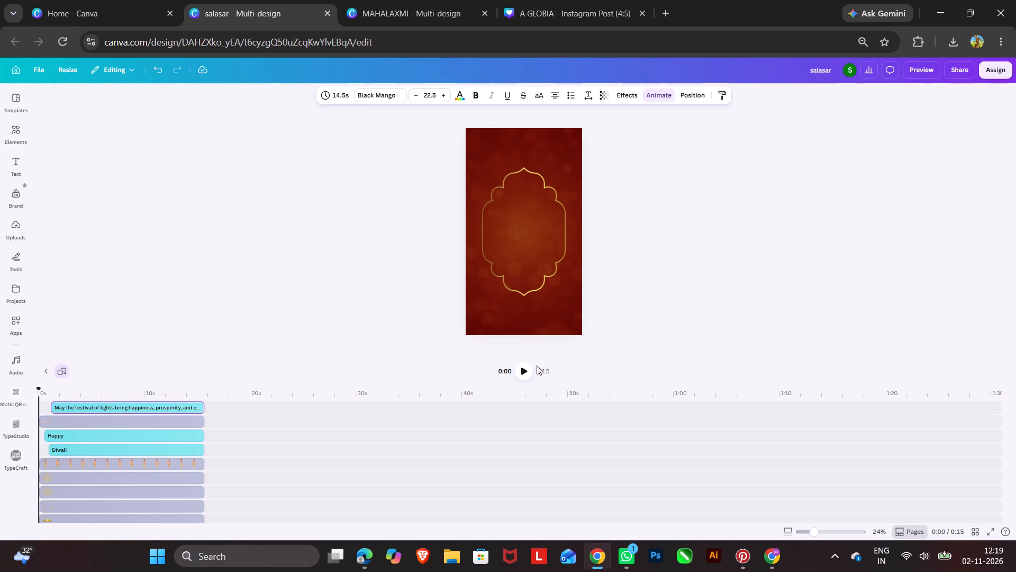
{"action": "left_click", "coordinate": [523, 372]}
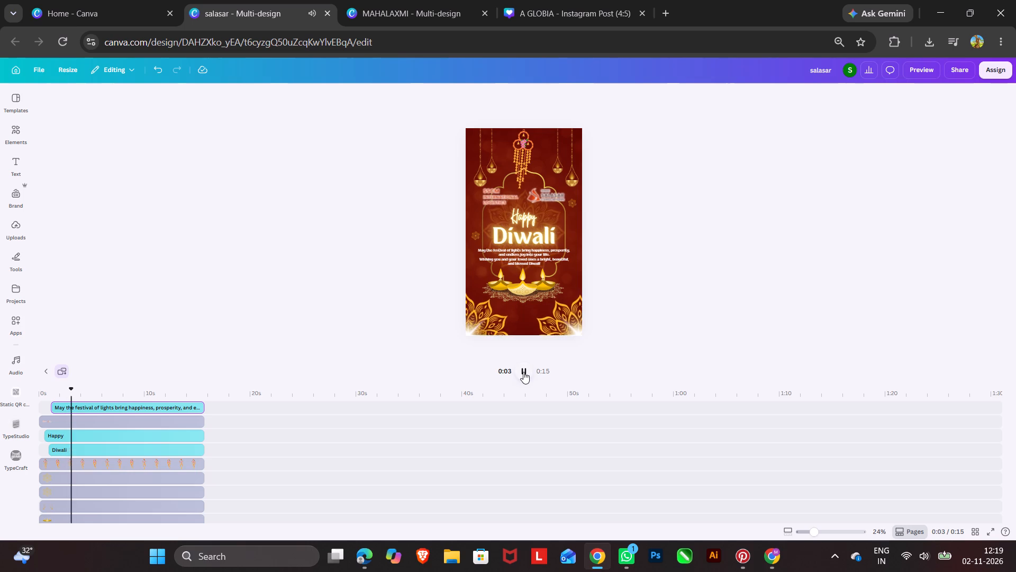
Change the greeting text's animation to Merge, set to On enter only, and replay the page from the start.
{"action": "left_click", "coordinate": [538, 251]}
{"action": "left_click", "coordinate": [670, 99]}
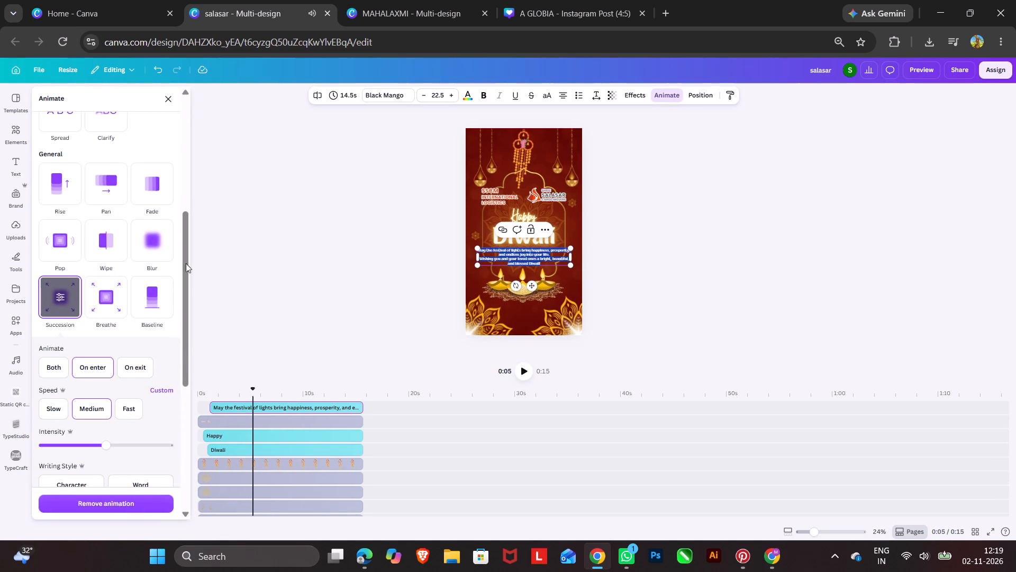
{"action": "scroll", "coordinate": [75, 346], "scroll_direction": "up", "scroll_amount": 10}
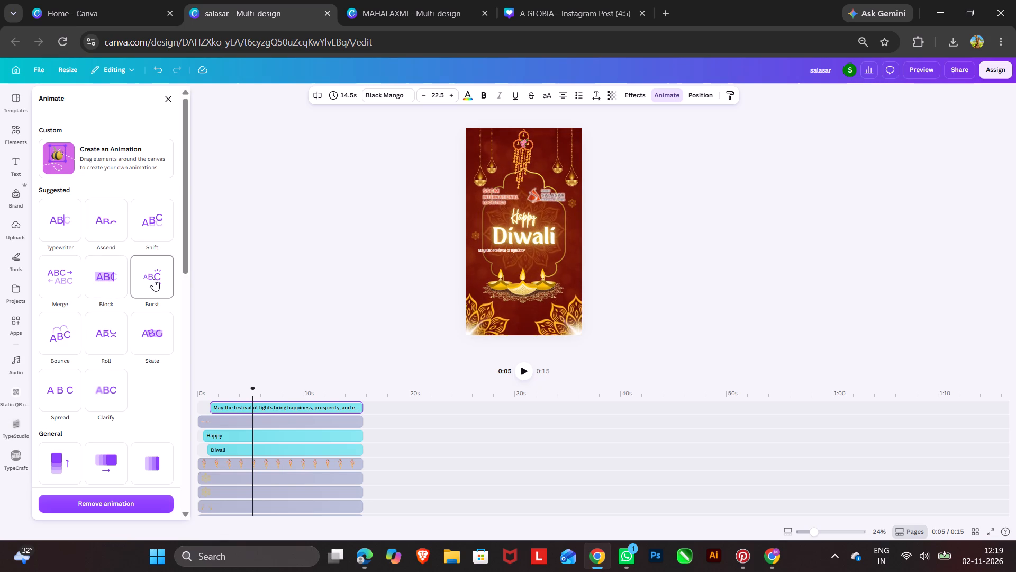
{"action": "scroll", "coordinate": [153, 279], "scroll_direction": "down", "scroll_amount": 2}
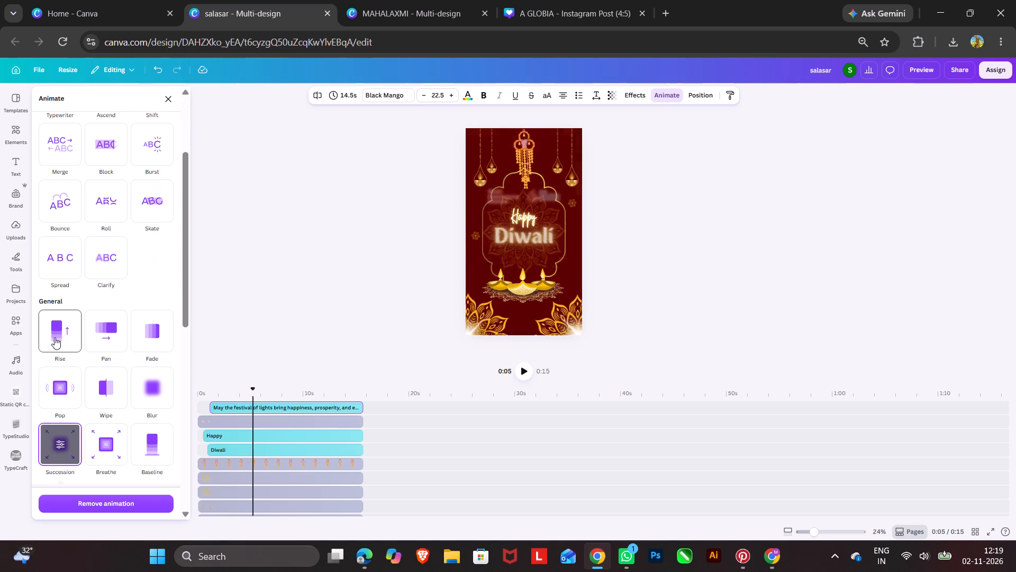
{"action": "scroll", "coordinate": [90, 354], "scroll_direction": "down", "scroll_amount": 2}
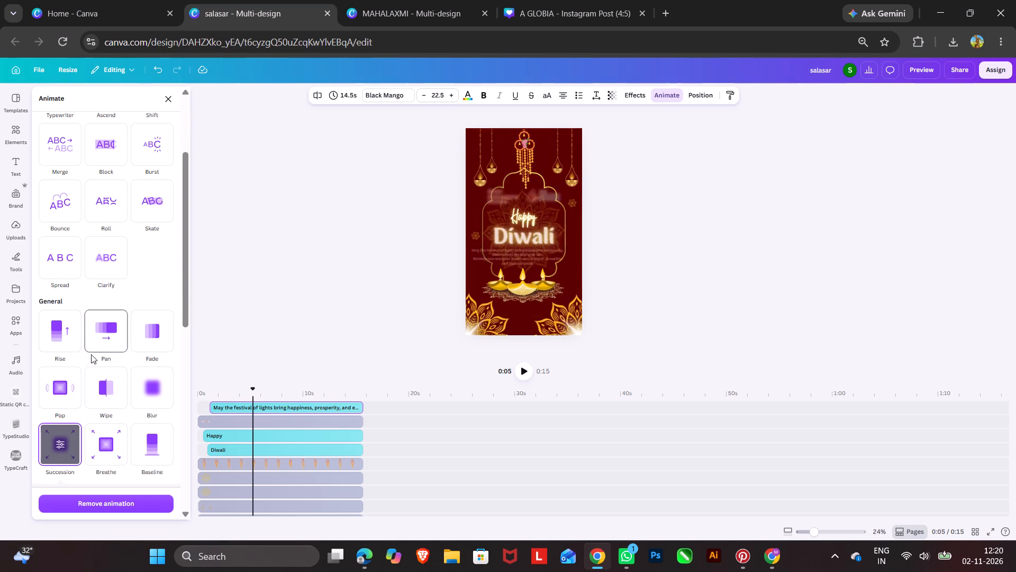
{"action": "scroll", "coordinate": [148, 326], "scroll_direction": "down", "scroll_amount": 3}
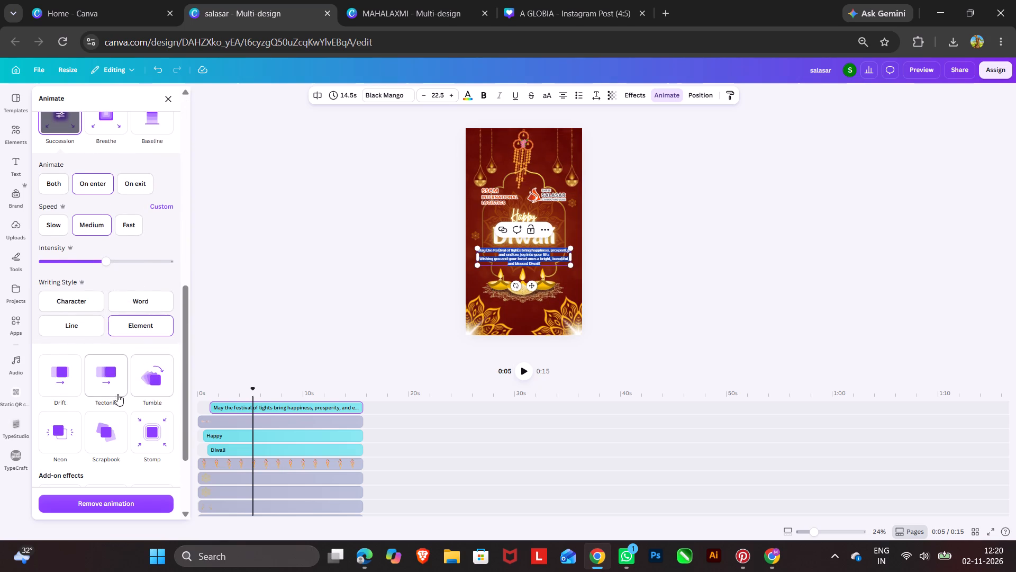
{"action": "scroll", "coordinate": [99, 388], "scroll_direction": "down", "scroll_amount": 4}
{"action": "scroll", "coordinate": [119, 364], "scroll_direction": "up", "scroll_amount": 3}
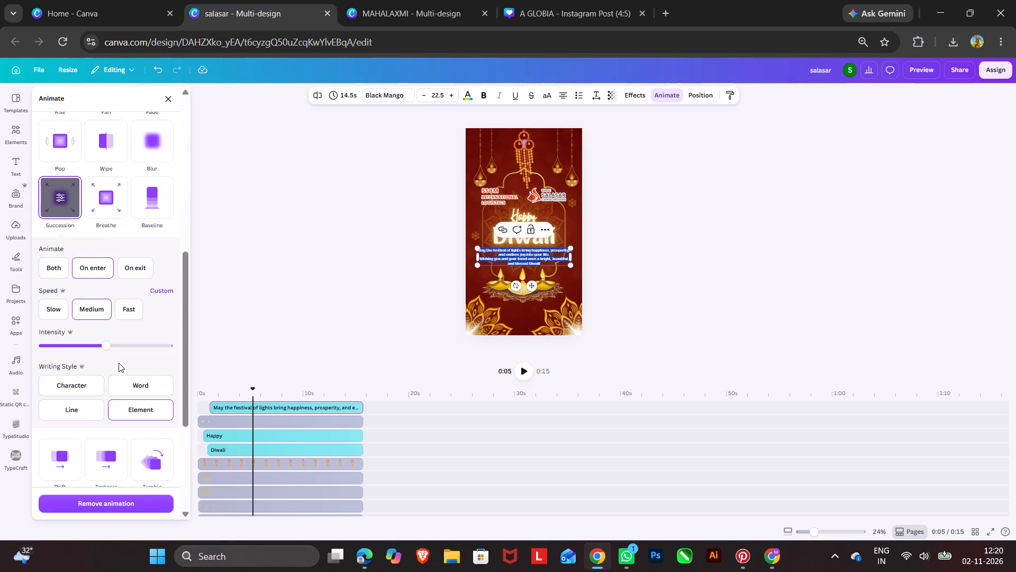
{"action": "scroll", "coordinate": [119, 362], "scroll_direction": "up", "scroll_amount": 2}
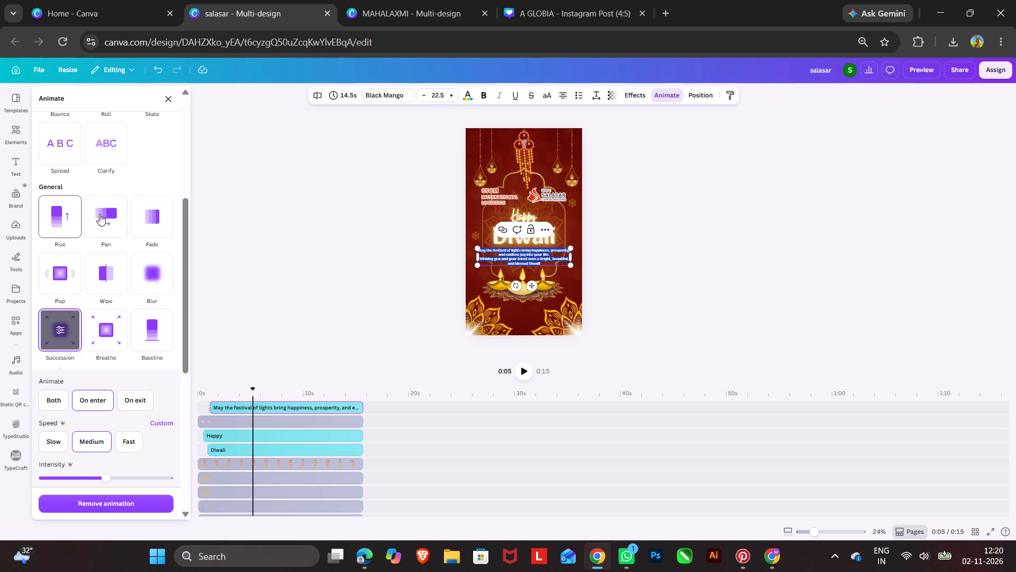
{"action": "scroll", "coordinate": [116, 214], "scroll_direction": "up", "scroll_amount": 4}
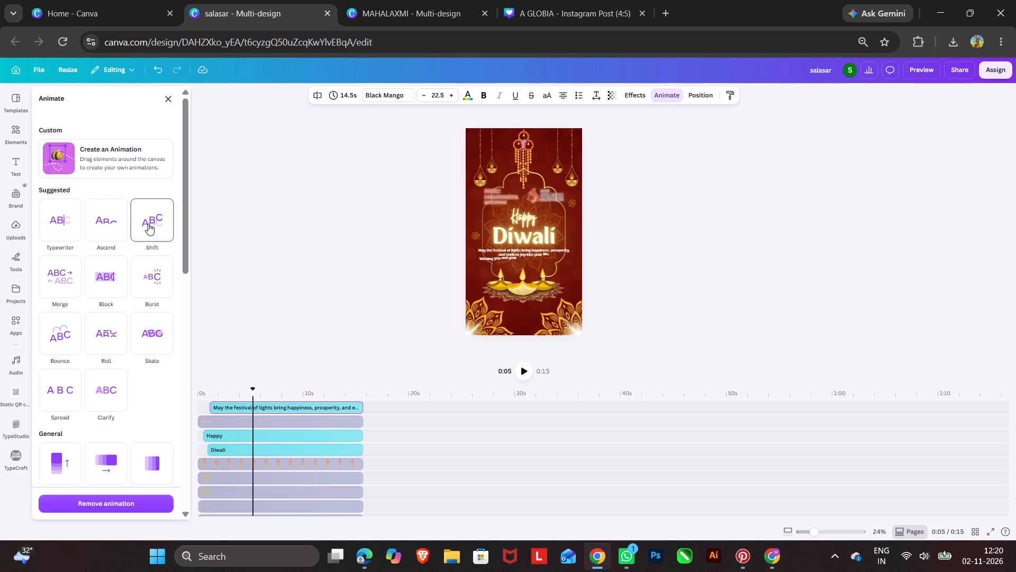
{"action": "left_click", "coordinate": [62, 279]}
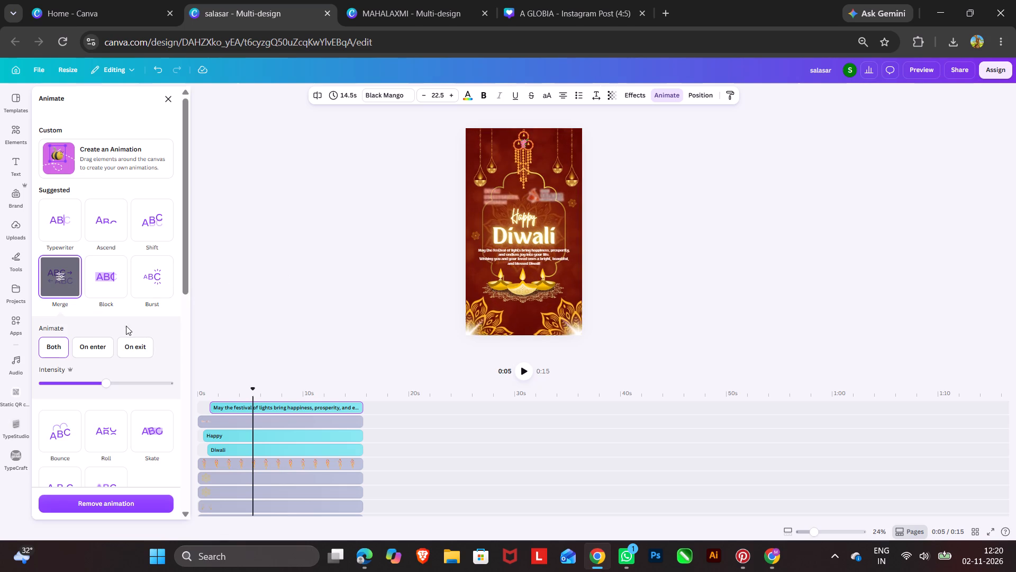
{"action": "left_click", "coordinate": [80, 341]}
{"action": "double_click", "coordinate": [294, 292]}
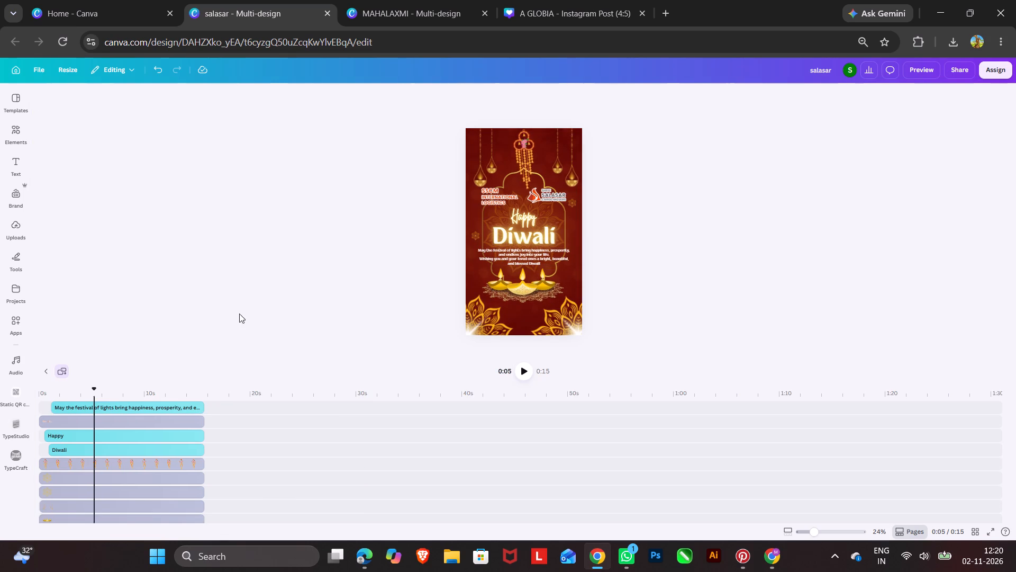
{"action": "left_click_drag", "start_coordinate": [97, 387], "coordinate": [0, 374]}
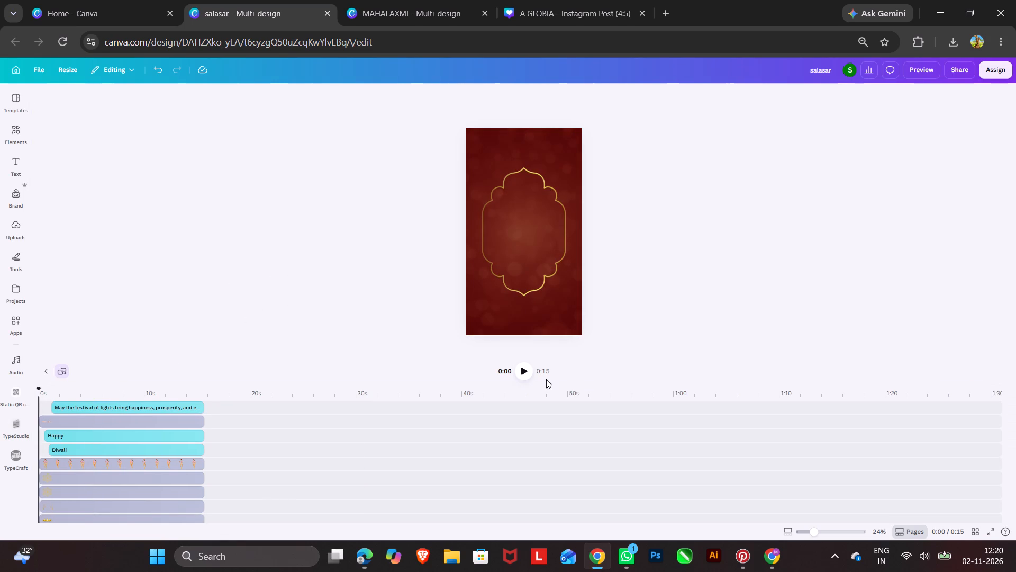
{"action": "left_click", "coordinate": [529, 372]}
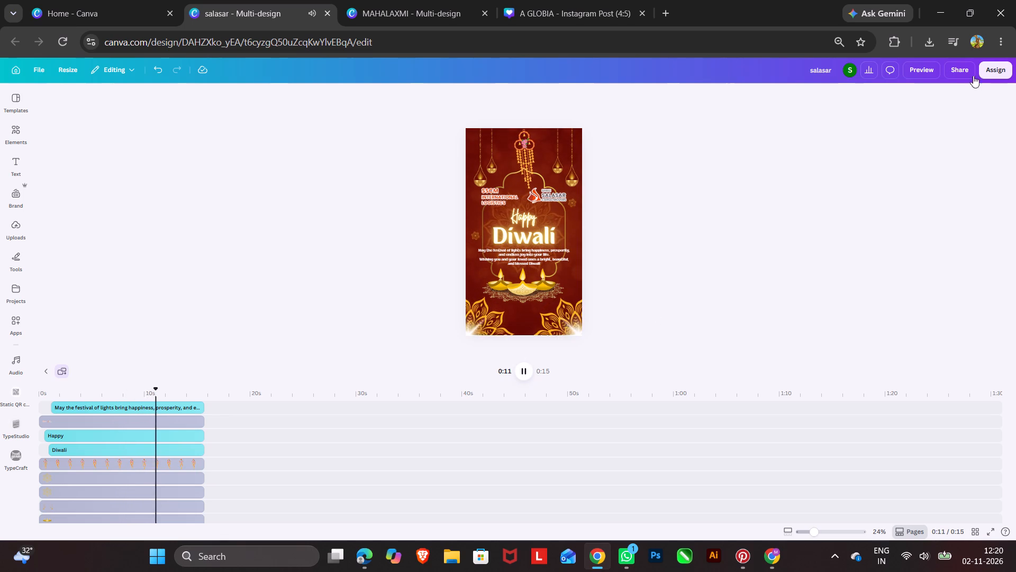
Download only page 29 as an MP4 video at 1080p.
{"action": "left_click", "coordinate": [961, 68]}
{"action": "left_click", "coordinate": [919, 255]}
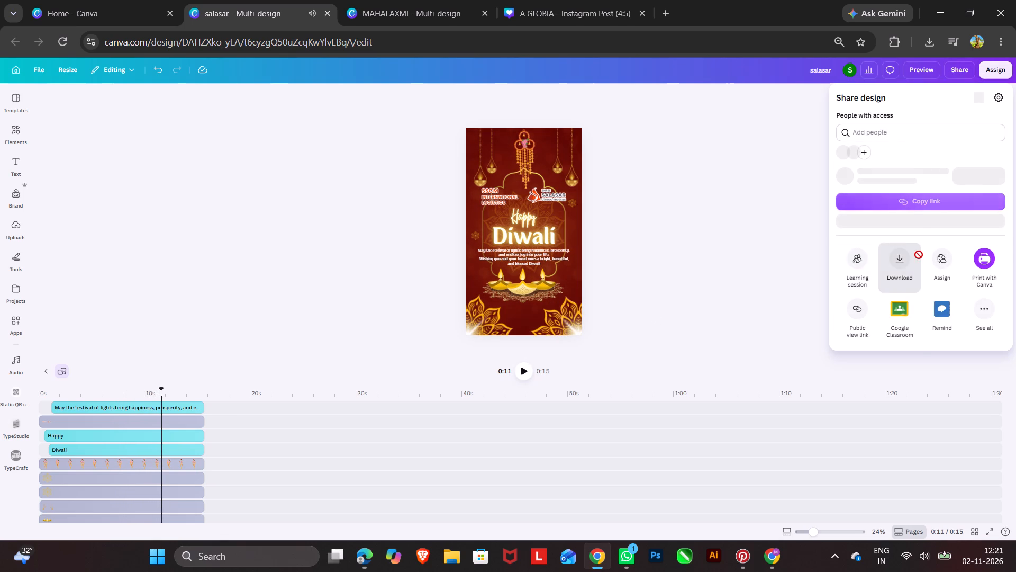
{"action": "left_click", "coordinate": [917, 221]}
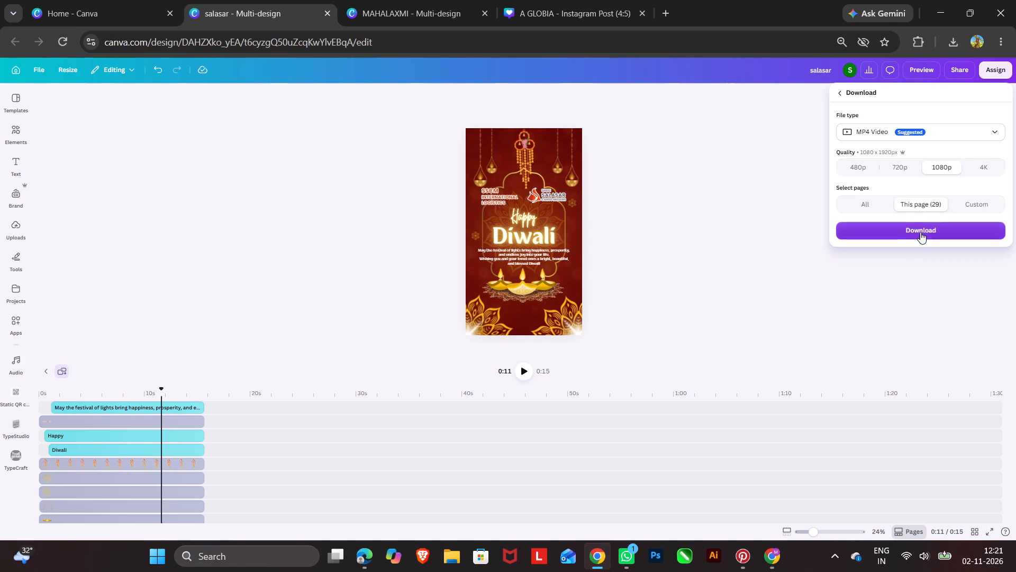
Start the download of the current page, page 29, as a 1080p MP4 video.
{"action": "left_click", "coordinate": [921, 231]}
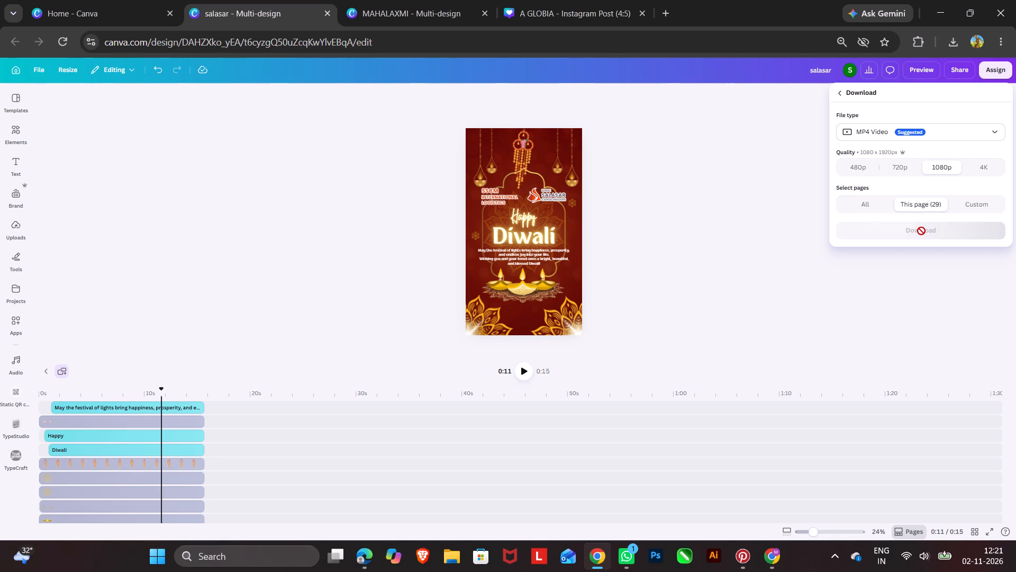